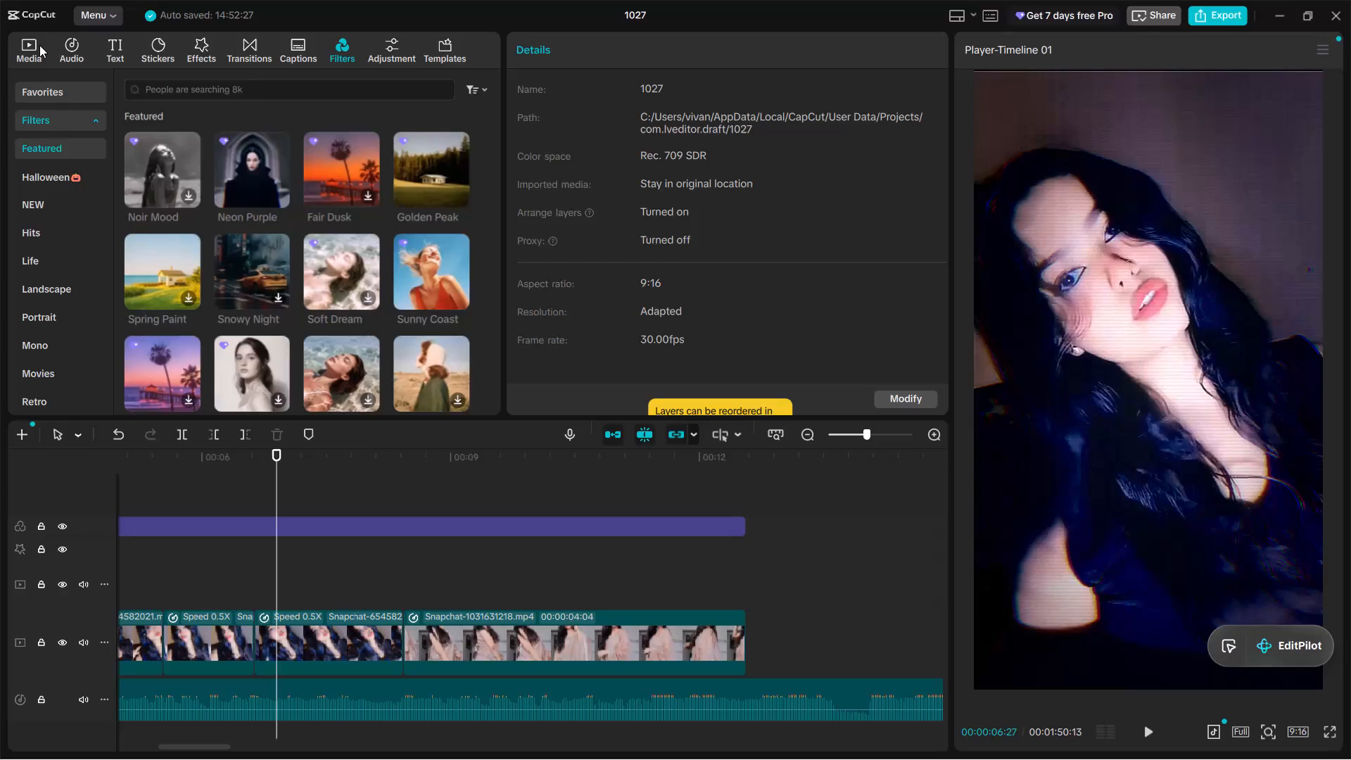
Import the "vidssave.com Moodshift (Official Visuals)" MP4 from the Video folder in Downloads into the project media.
click(39, 45)
click(167, 98)
click(220, 120)
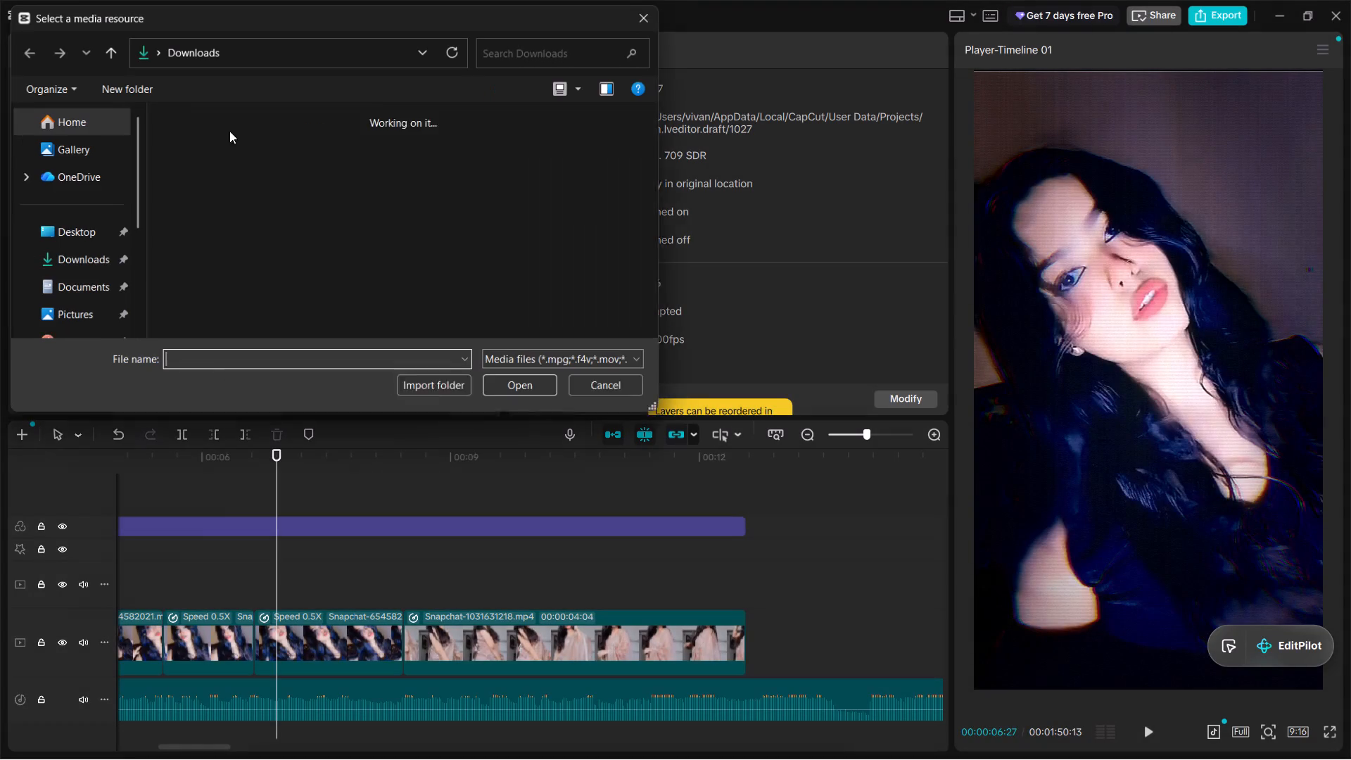
click(203, 162)
double_click(315, 293)
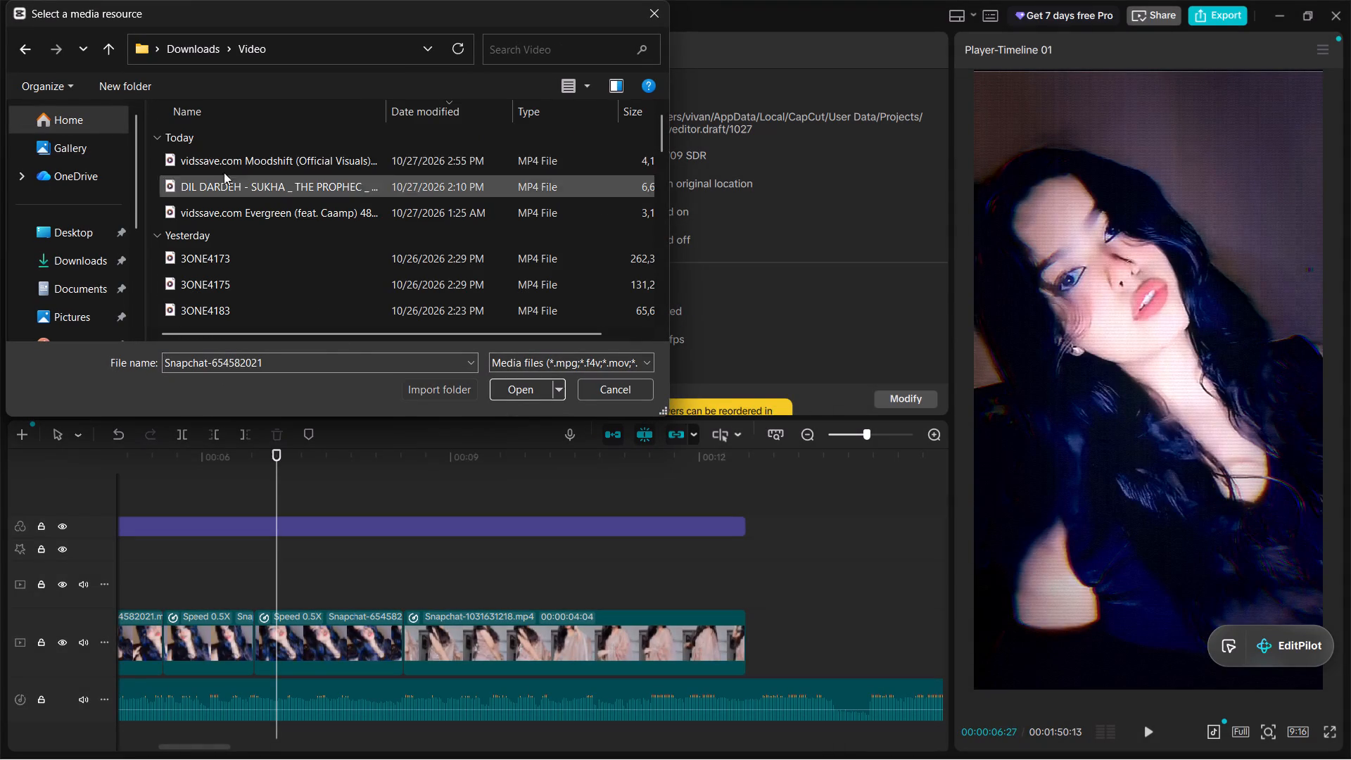
click(221, 153)
key(Return)
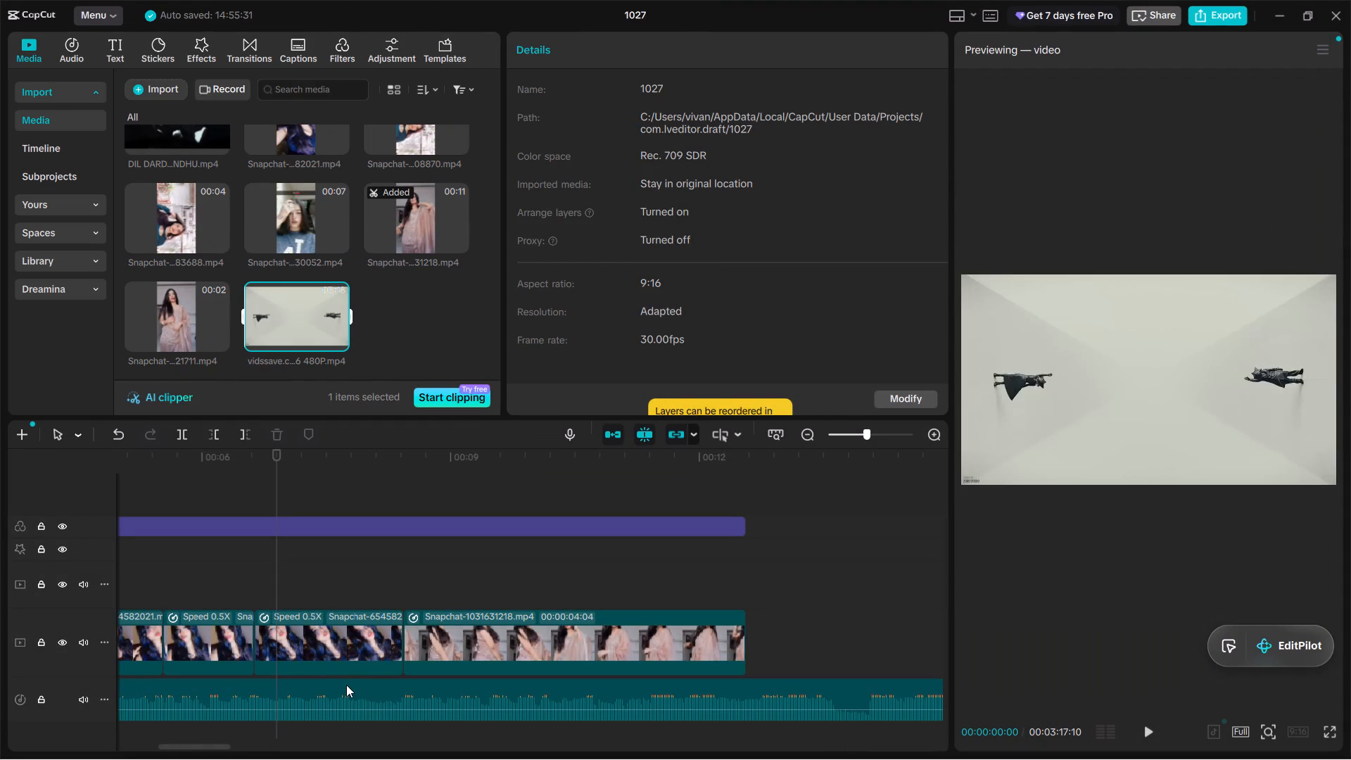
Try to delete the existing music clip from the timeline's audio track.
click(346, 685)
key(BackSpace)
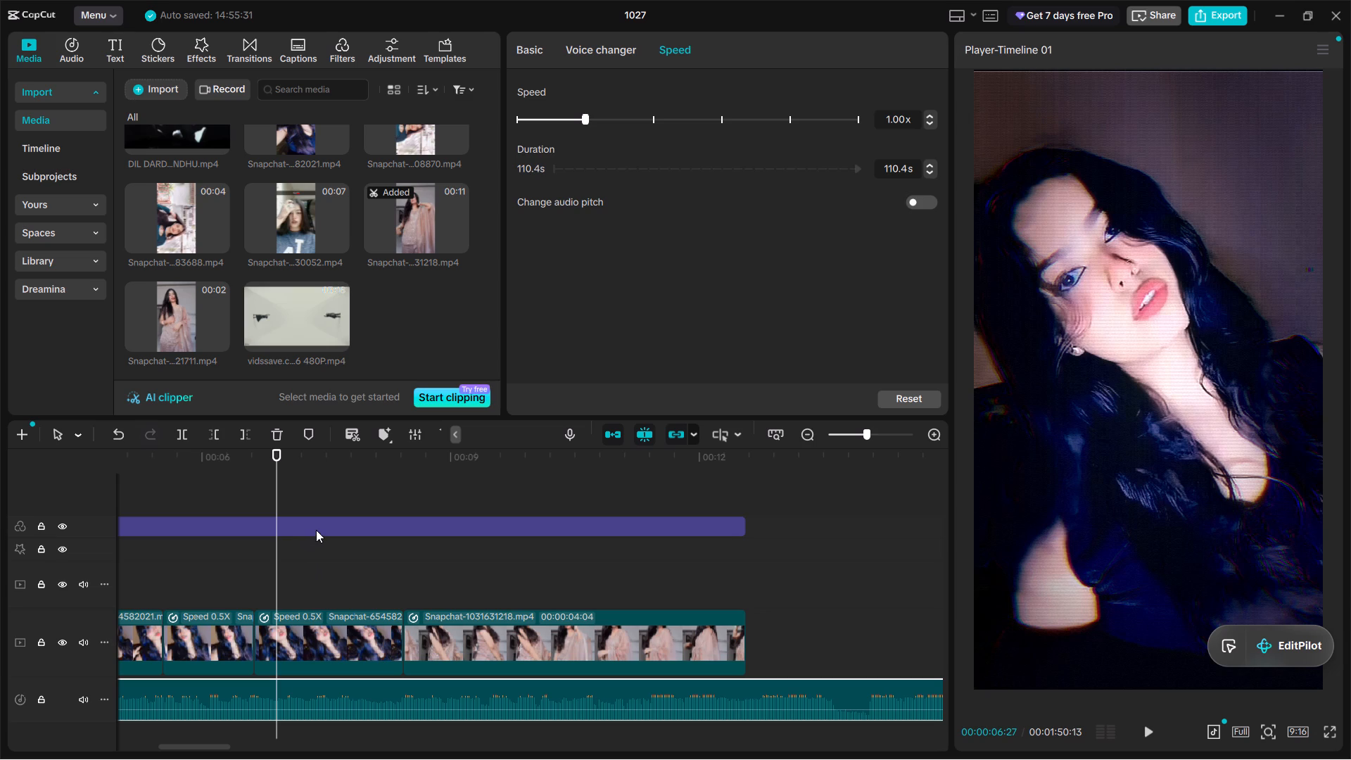
Place the Moodshift video on the track above the main clips and extract its audio.
click(265, 328)
drag(272, 313, 167, 592)
right_click(245, 576)
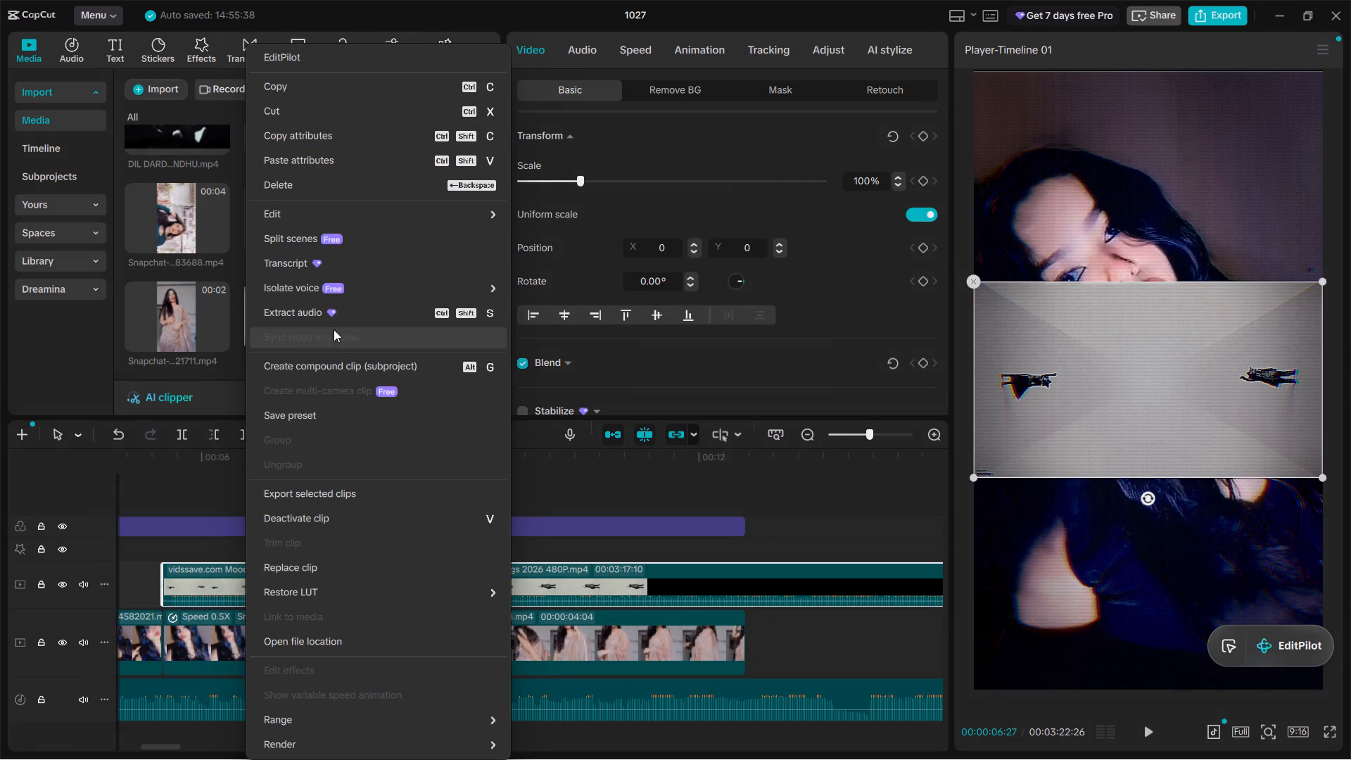
click(325, 310)
Delete the Moodshift video clip and the old music clip, keeping the extracted Moodshift audio.
click(358, 558)
key(BackSpace)
click(391, 665)
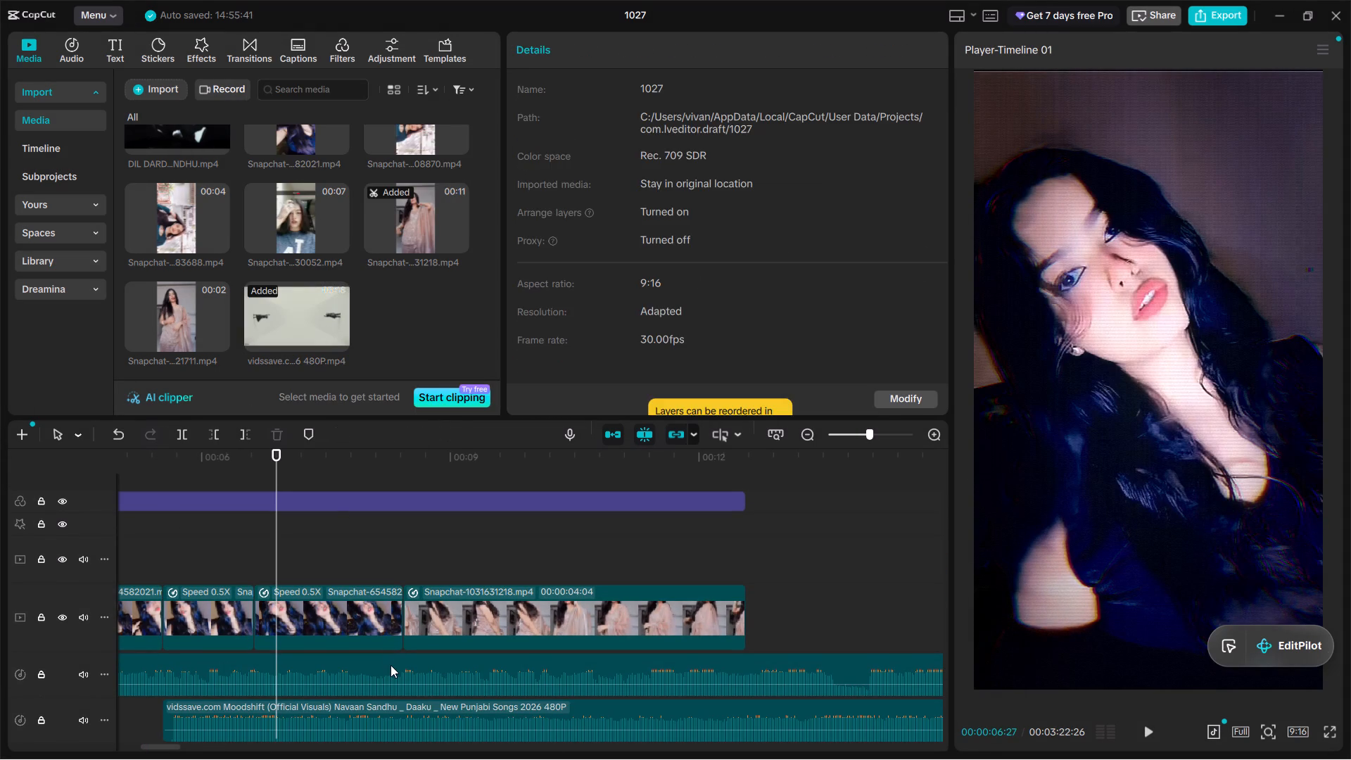
key(BackSpace)
Move the extracted Moodshift audio to the very start of the timeline.
drag(309, 673, 0, 674)
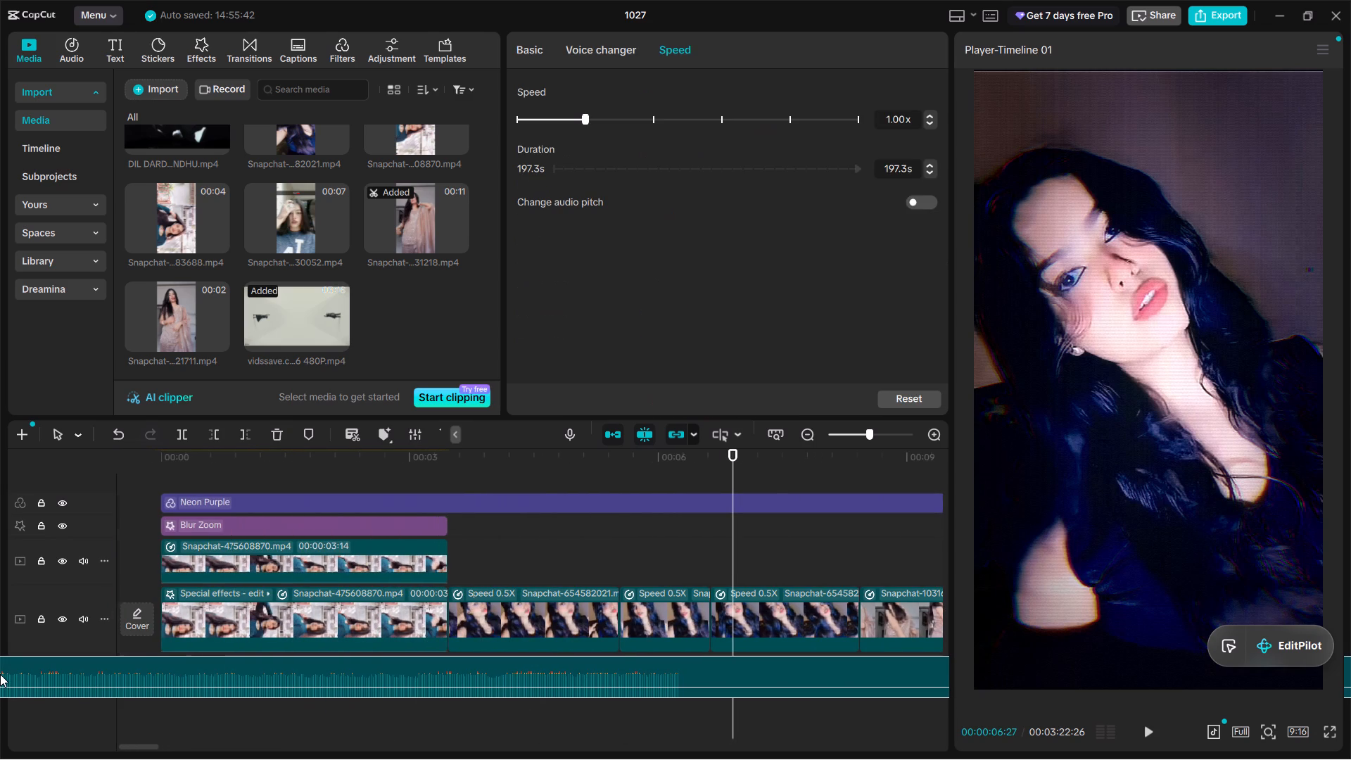
drag(0, 674, 0, 673)
Play the edit from the beginning to check how the clips fit the Moodshift audio.
click(204, 468)
drag(204, 468, 34, 481)
key(space)
ctrl+scroll(250, 596, down, 3)
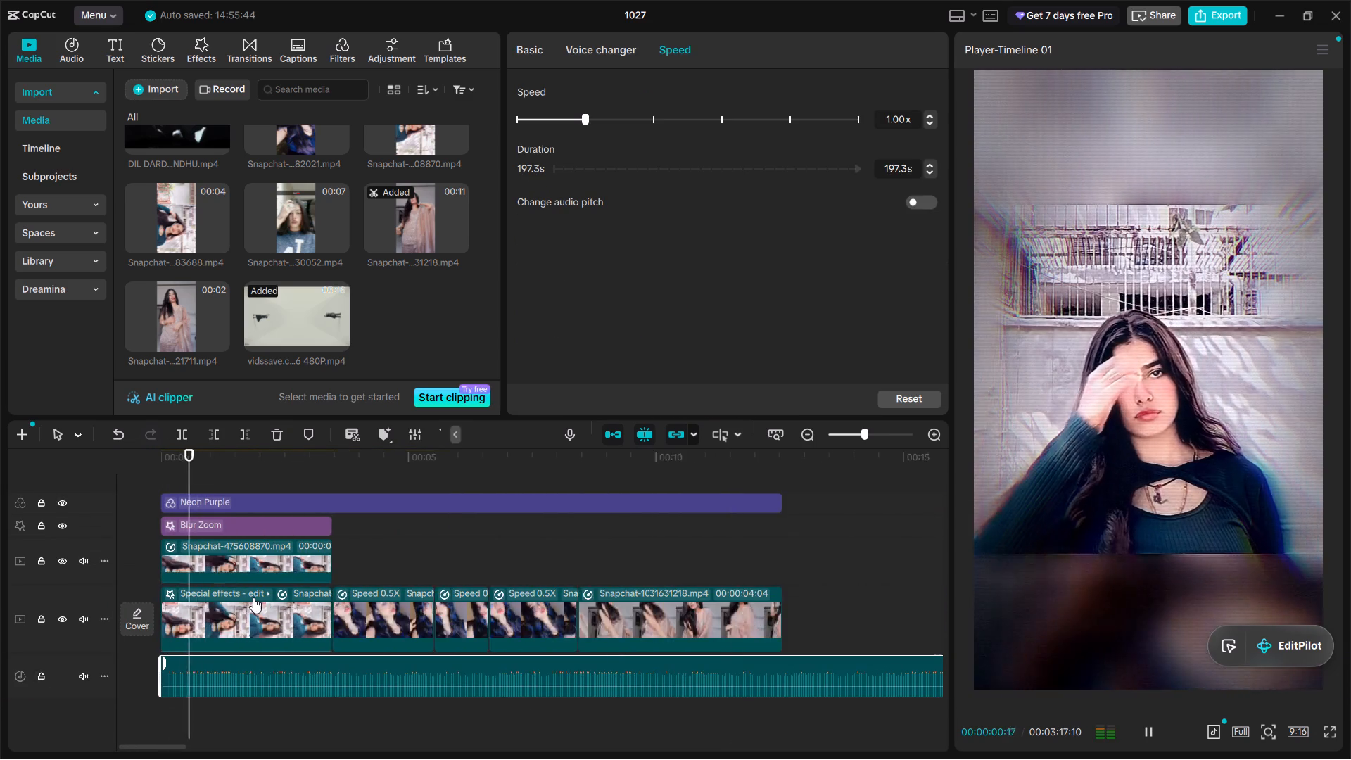
ctrl+scroll(253, 597, down, 10)
ctrl+scroll(195, 599, down, 6)
ctrl+scroll(264, 599, down, 4)
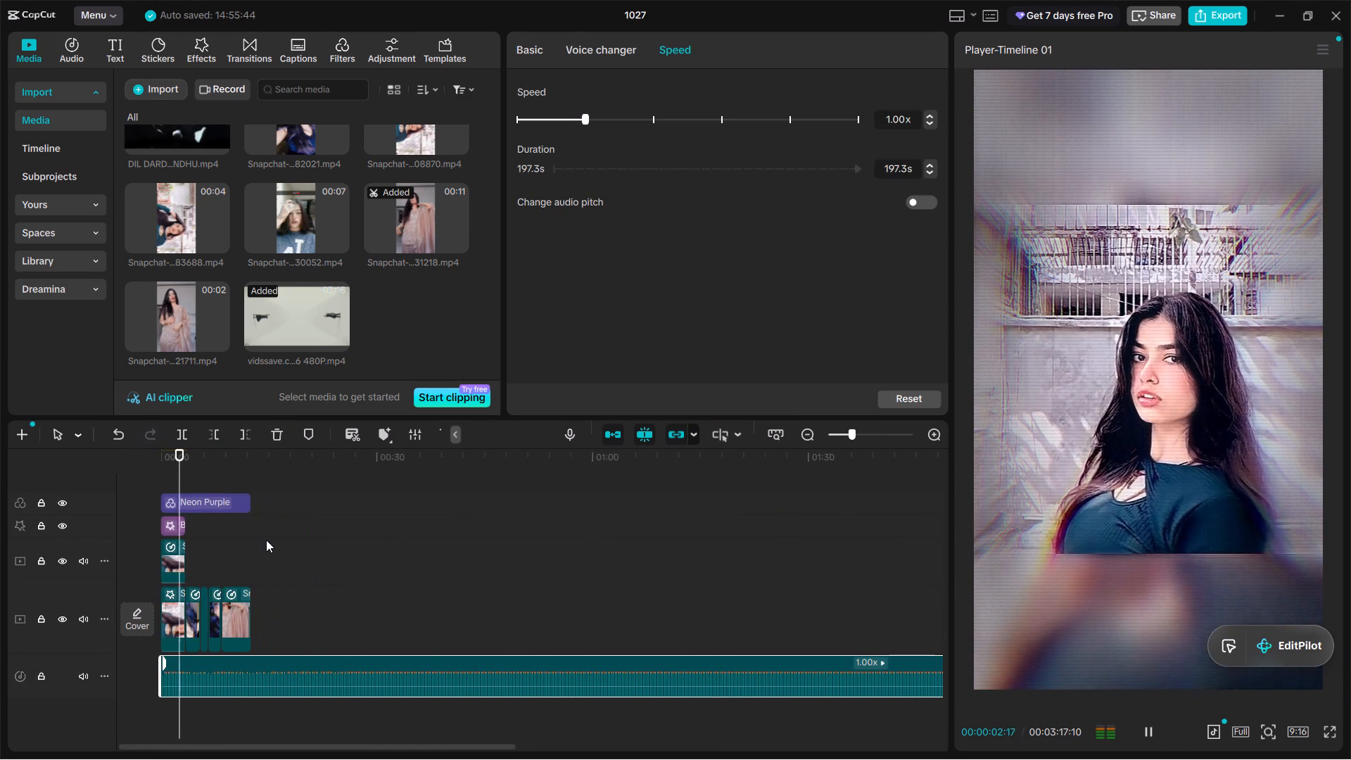
ctrl+scroll(266, 540, up, 9)
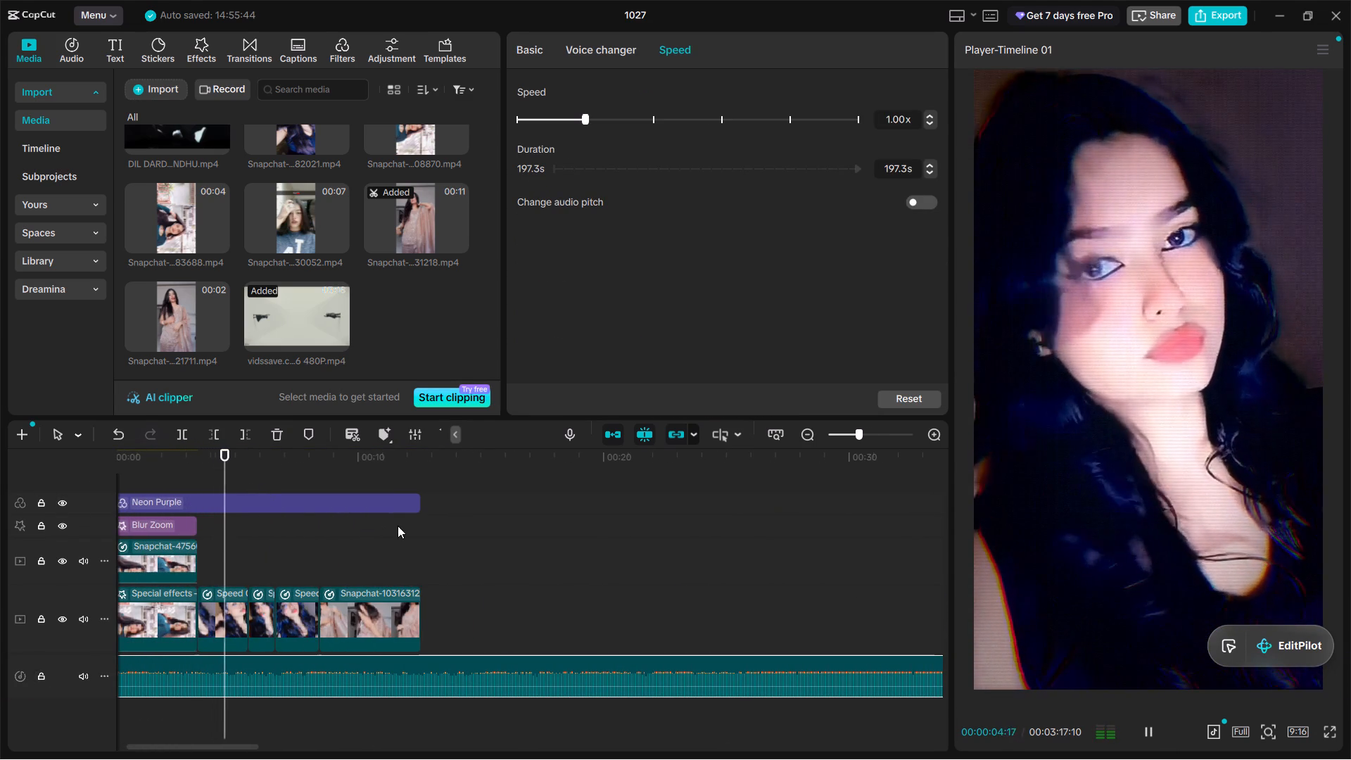
alt+scroll(310, 660, up, 5)
Listen to parts of the Moodshift audio from about 14 to 37 seconds to find a suitable section.
click(510, 596)
key(space)
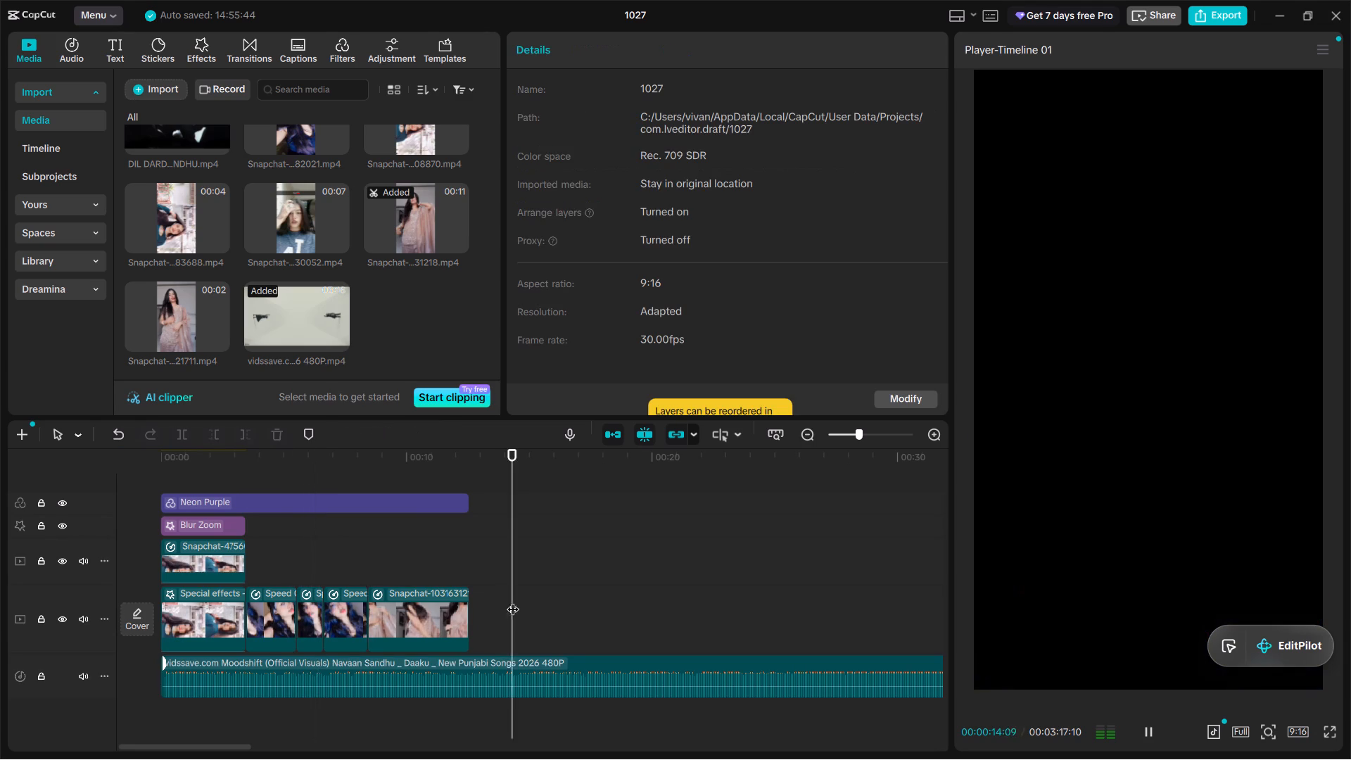
alt+scroll(543, 622, down, 2)
alt+scroll(531, 632, up, 3)
click(636, 735)
key(space)
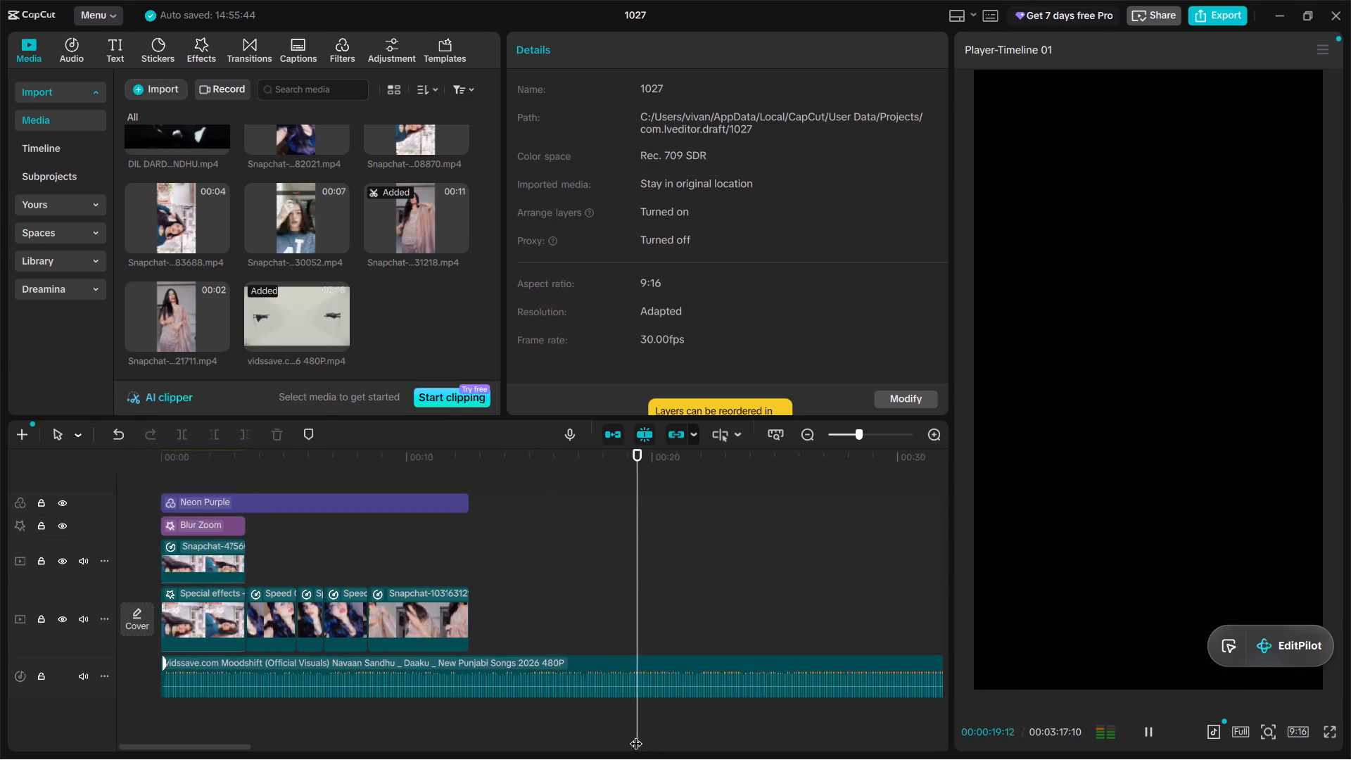
alt+scroll(640, 735, down, 2)
drag(460, 735, 467, 736)
key(space)
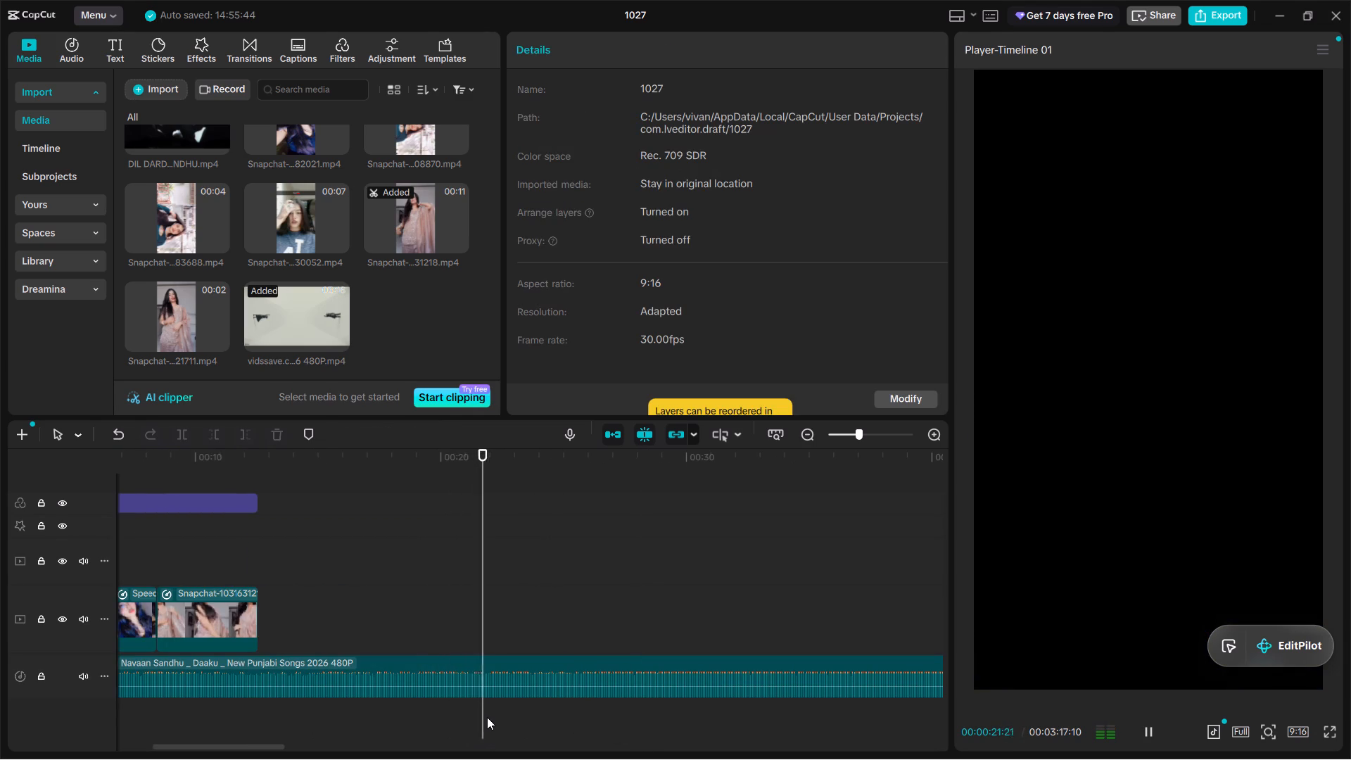
click(564, 718)
key(space)
alt+scroll(593, 723, down, 2)
alt+scroll(516, 725, up, 2)
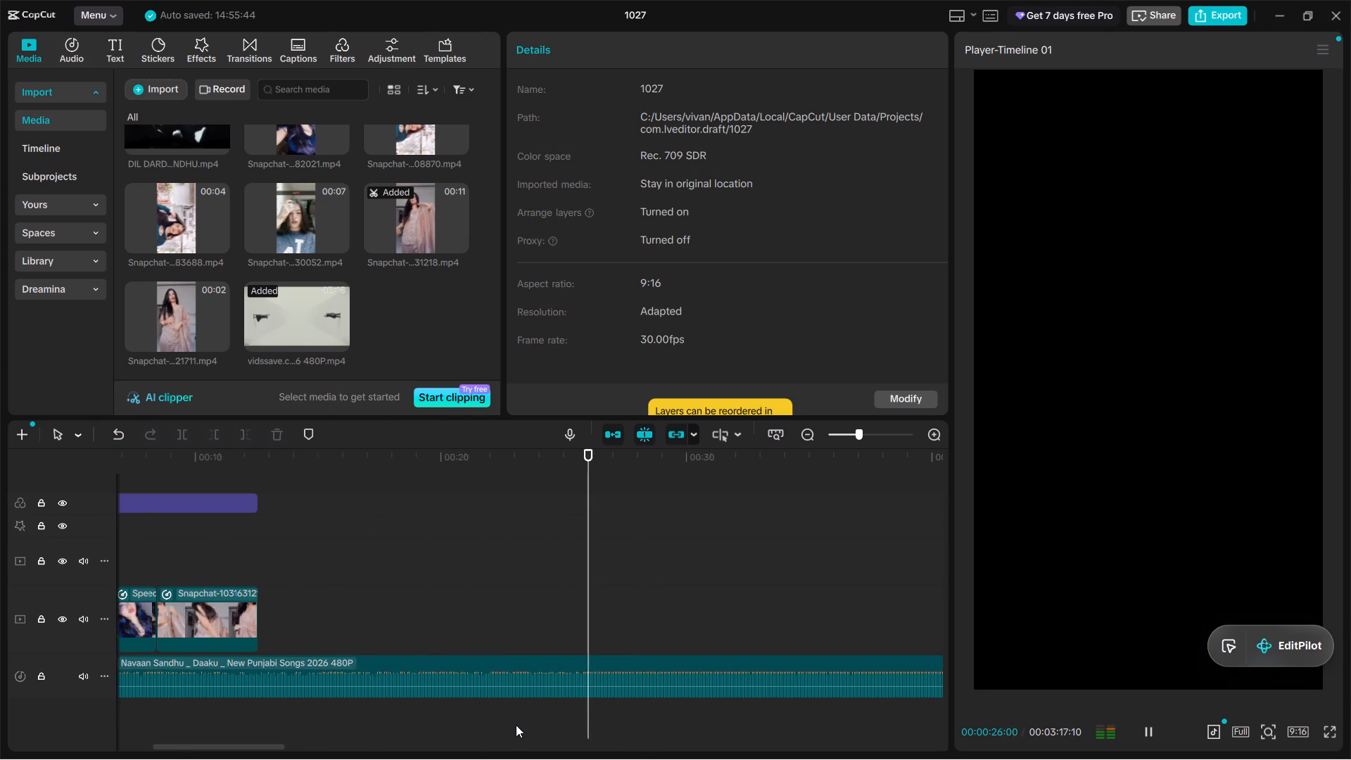
alt+scroll(616, 702, down, 1)
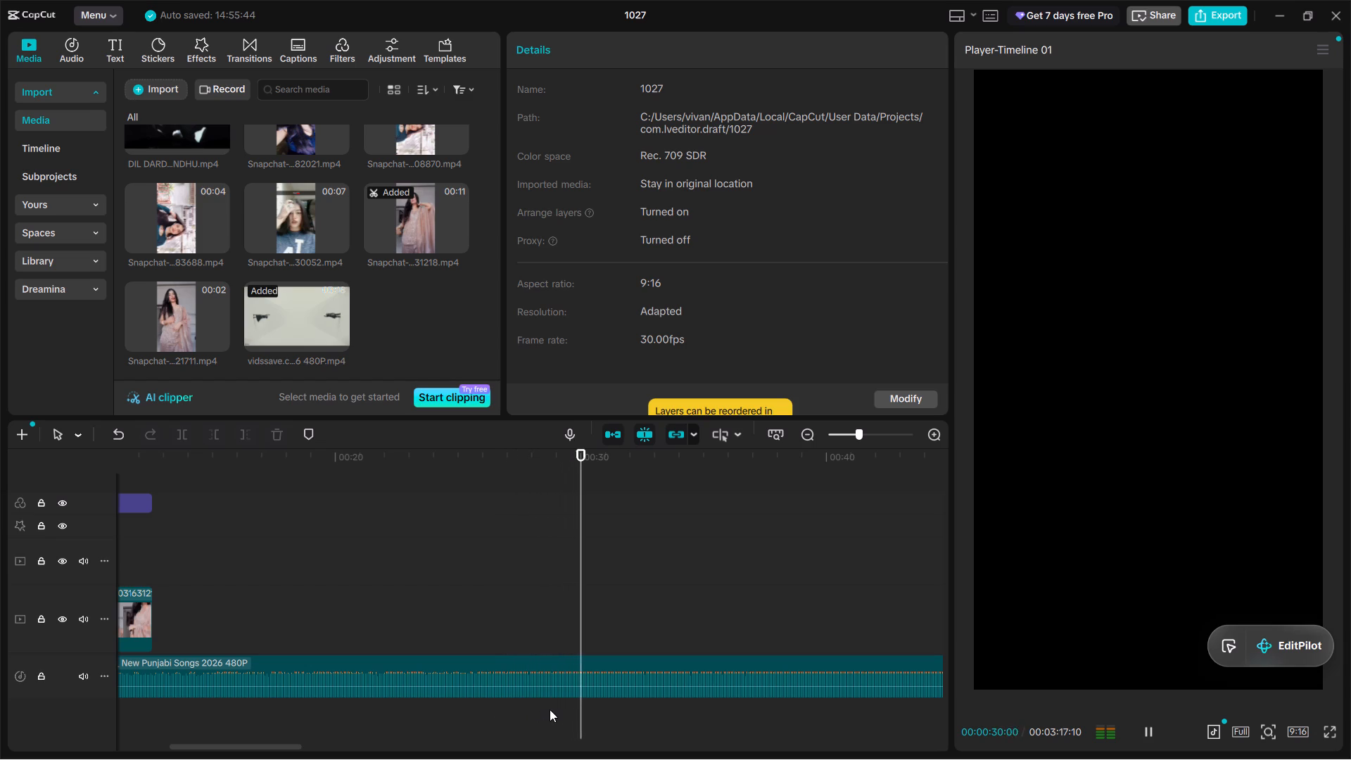
alt+scroll(605, 711, down, 1)
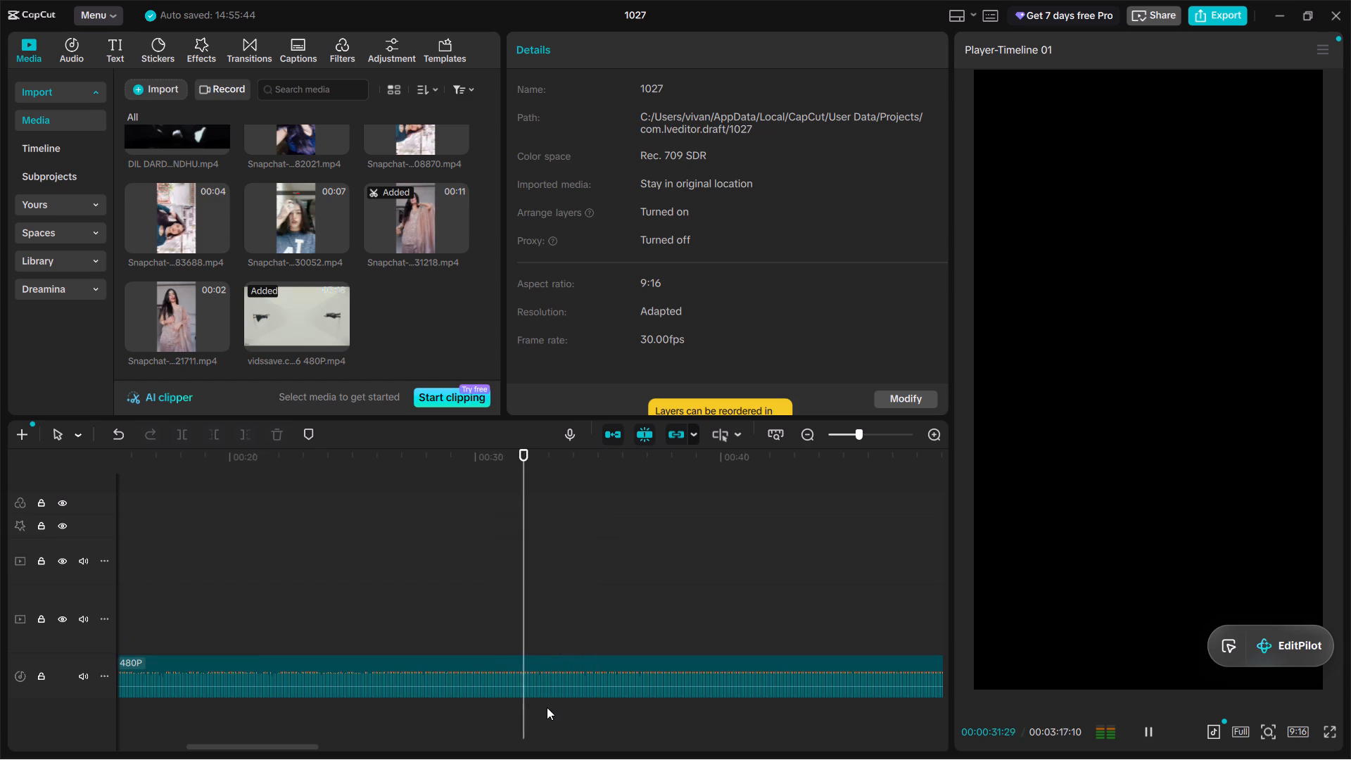
alt+scroll(546, 707, down, 1)
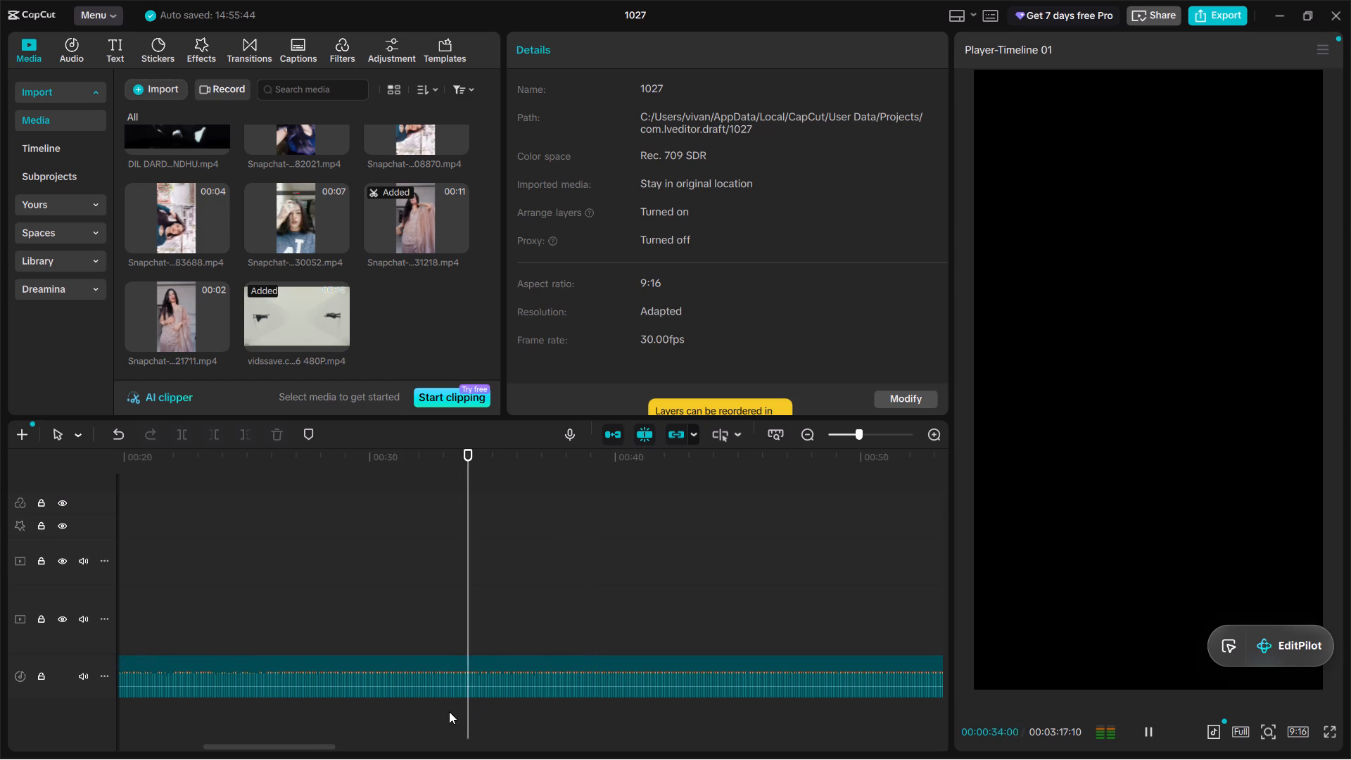
click(455, 711)
key(space)
click(478, 706)
key(space)
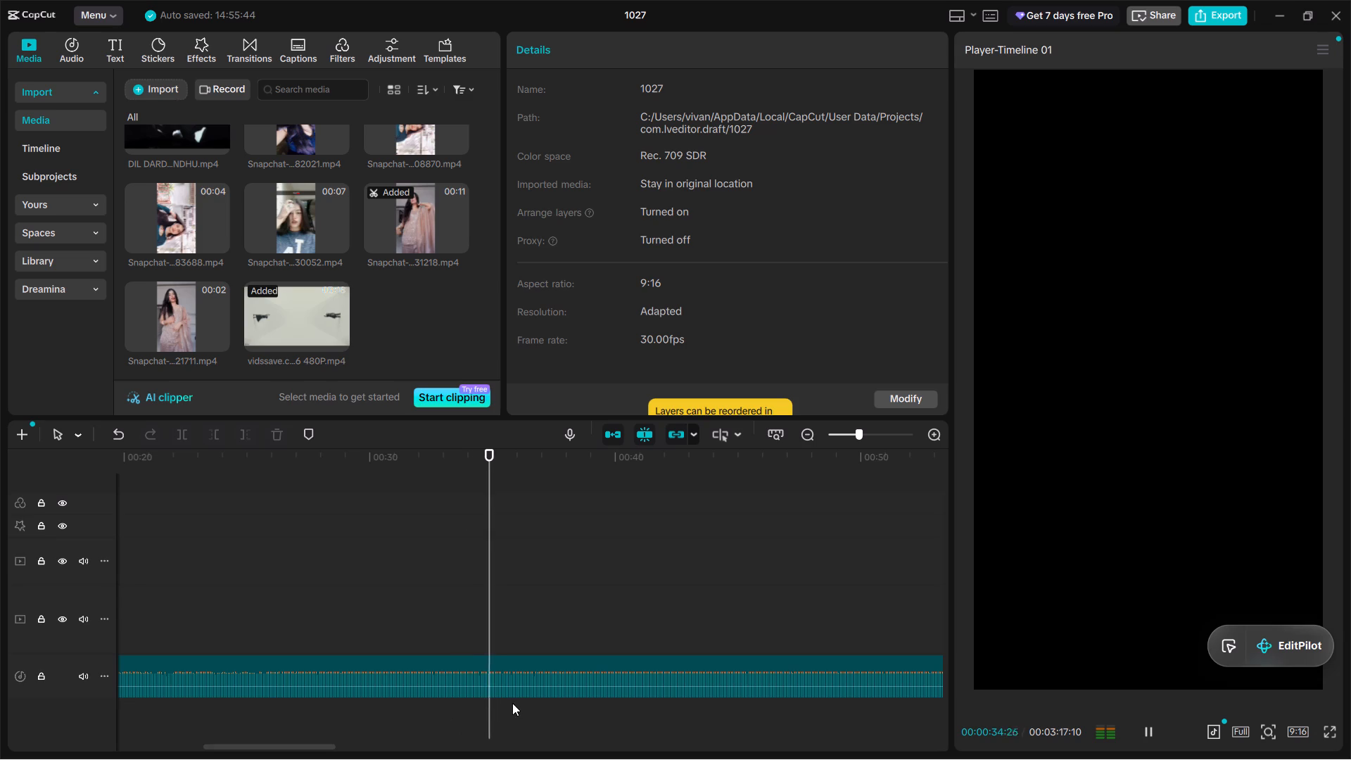
click(524, 702)
key(space)
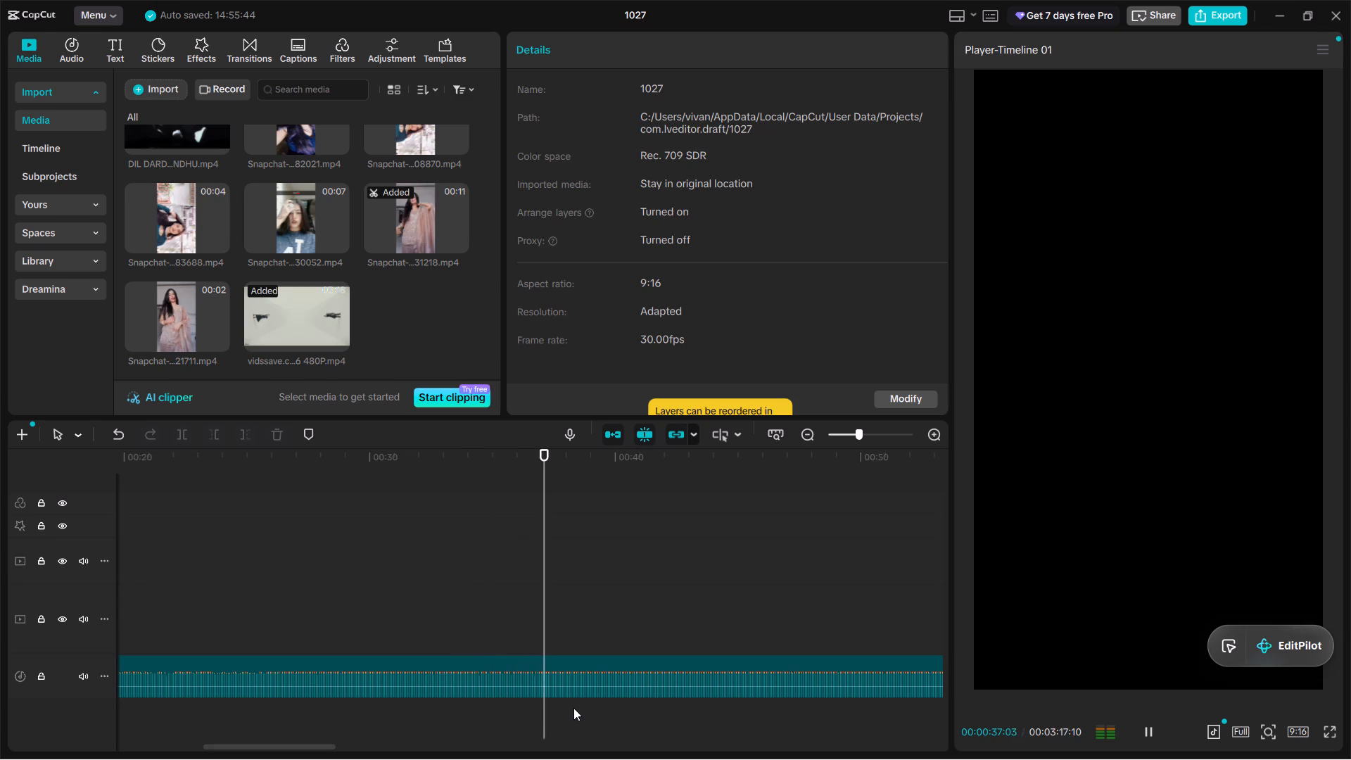
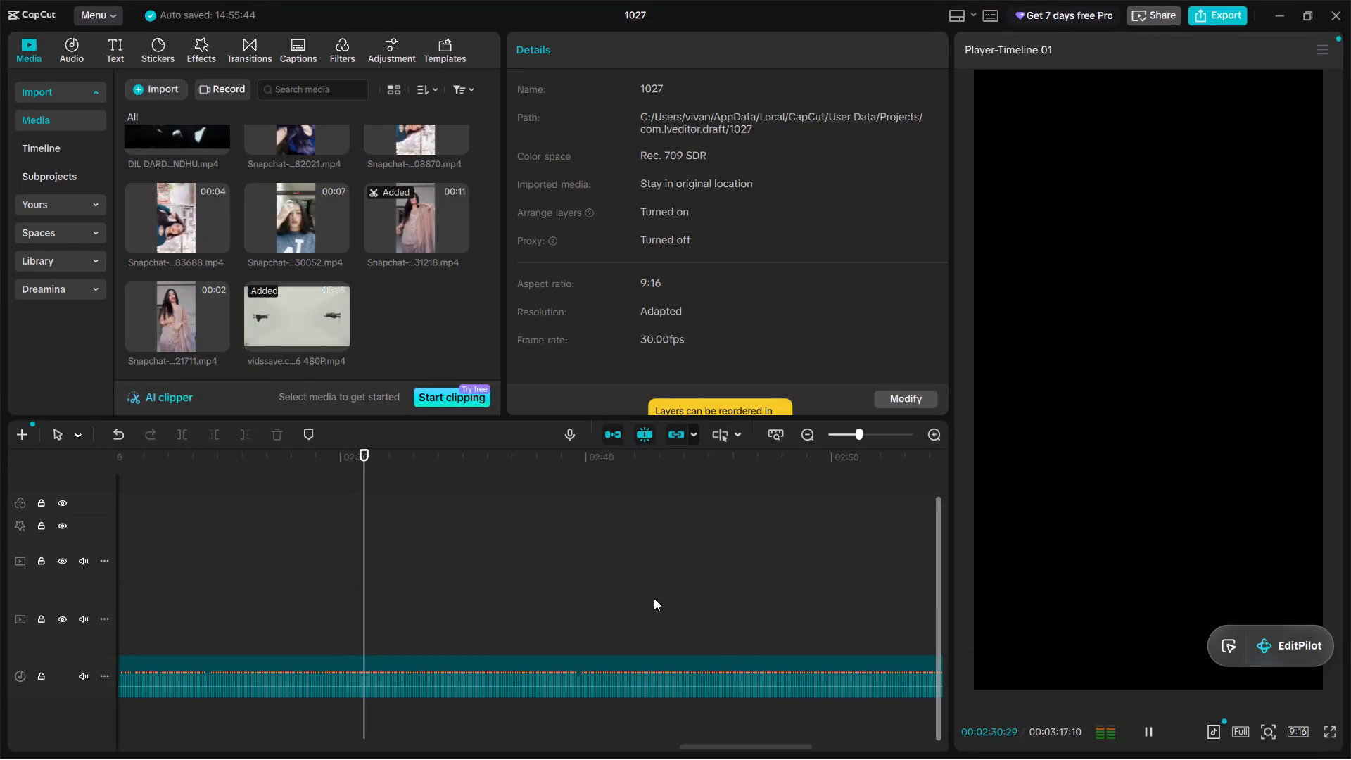
Stop listening near the end of the Moodshift audio and return the playhead to the very start of the timeline.
drag(654, 598, 59, 674)
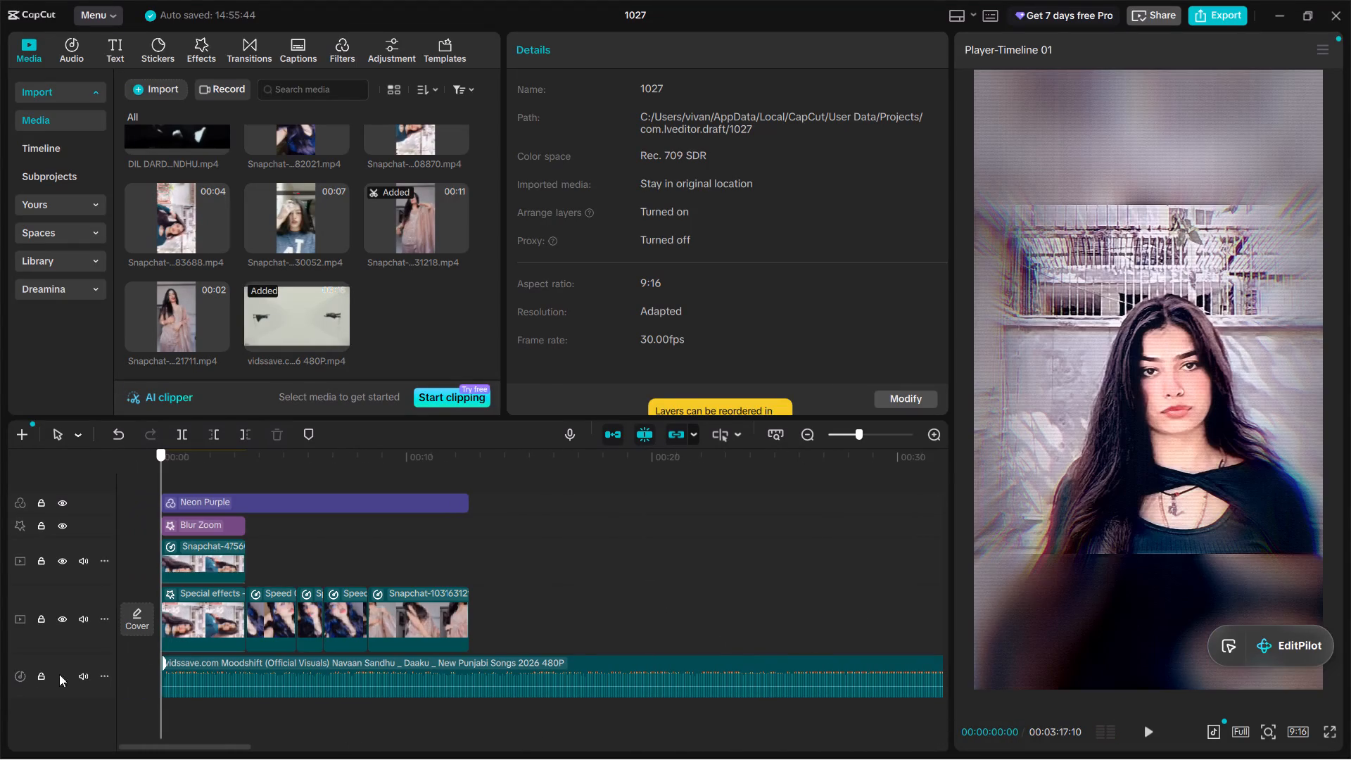
drag(59, 674, 91, 658)
ctrl+scroll(163, 643, up, 4)
ctrl+scroll(163, 643, down, 6)
key(ctrl+space)
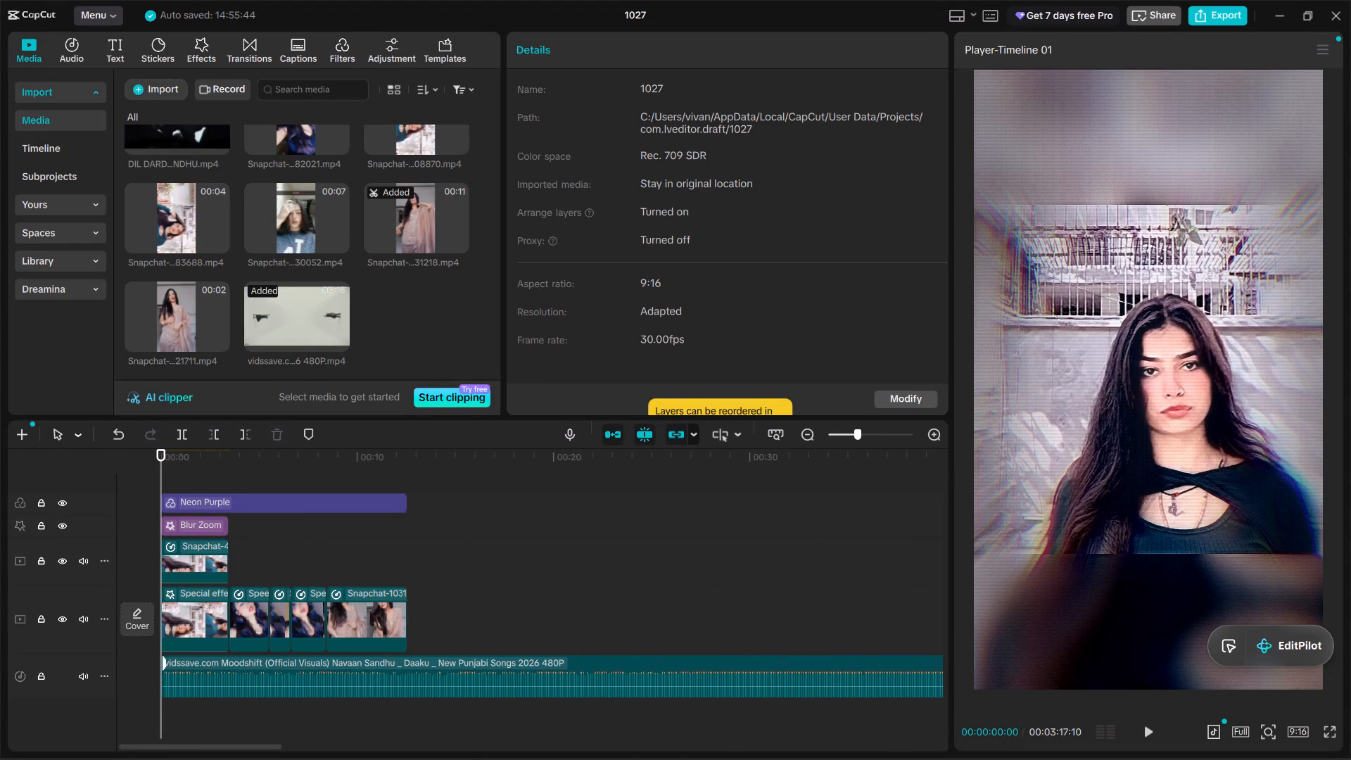
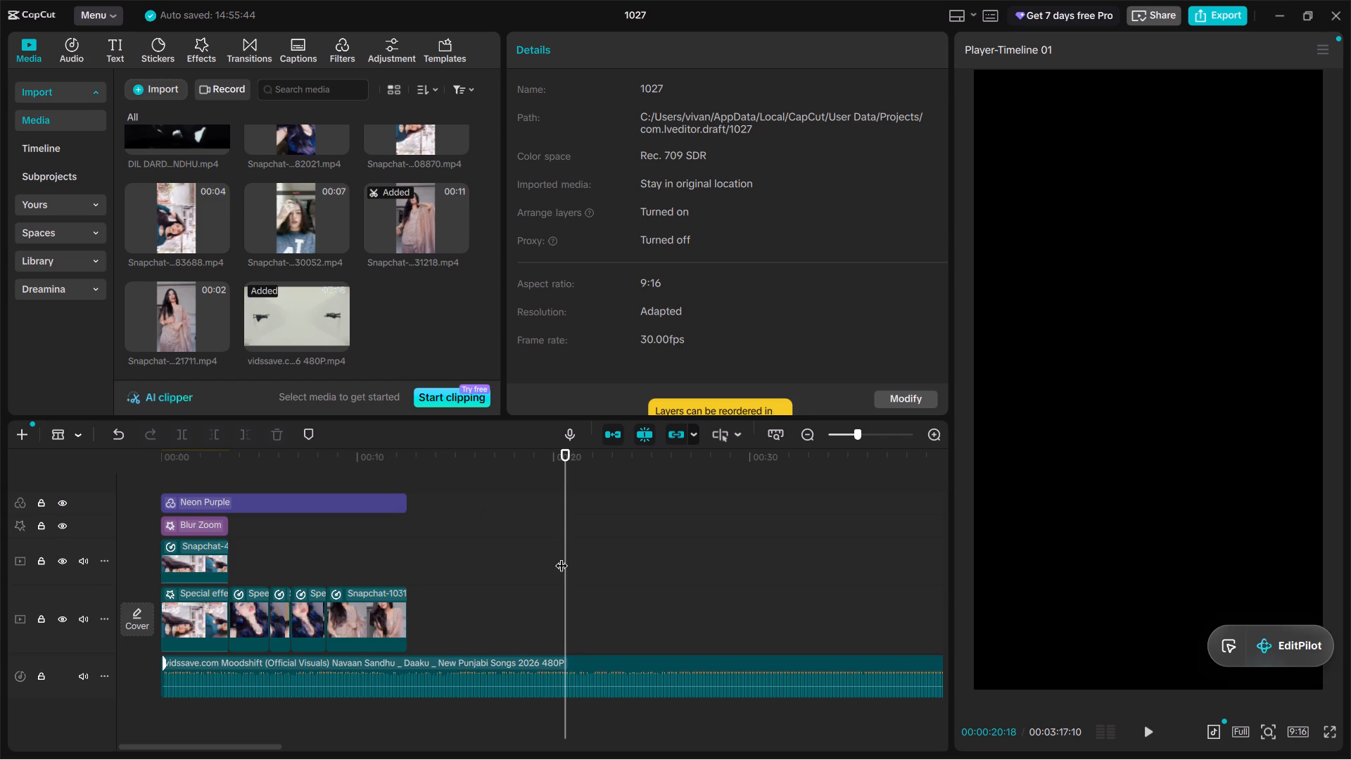
Review the edited Snapchat clips by scrubbing the playhead over them from about 4 seconds to past the last clip.
key(space)
key(F5)
key(F5)
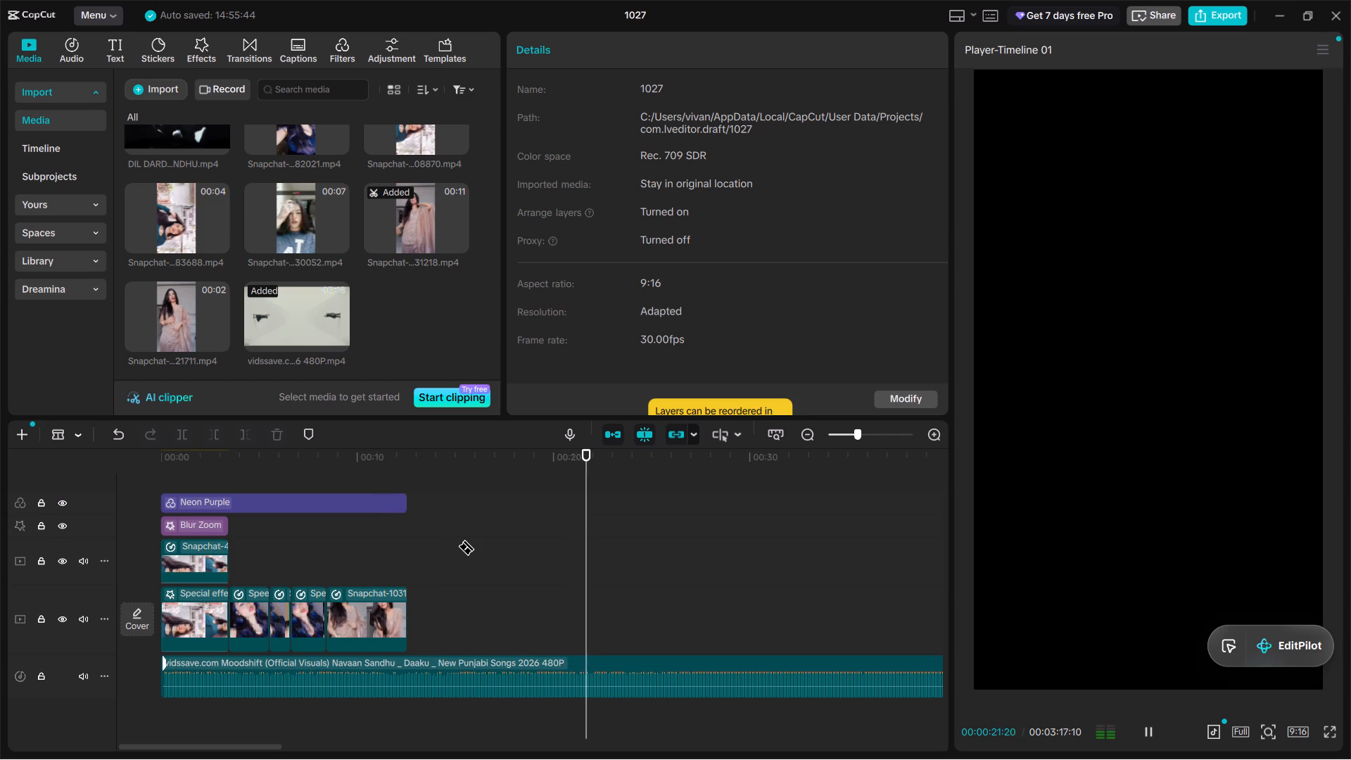
click(345, 534)
drag(344, 534, 282, 532)
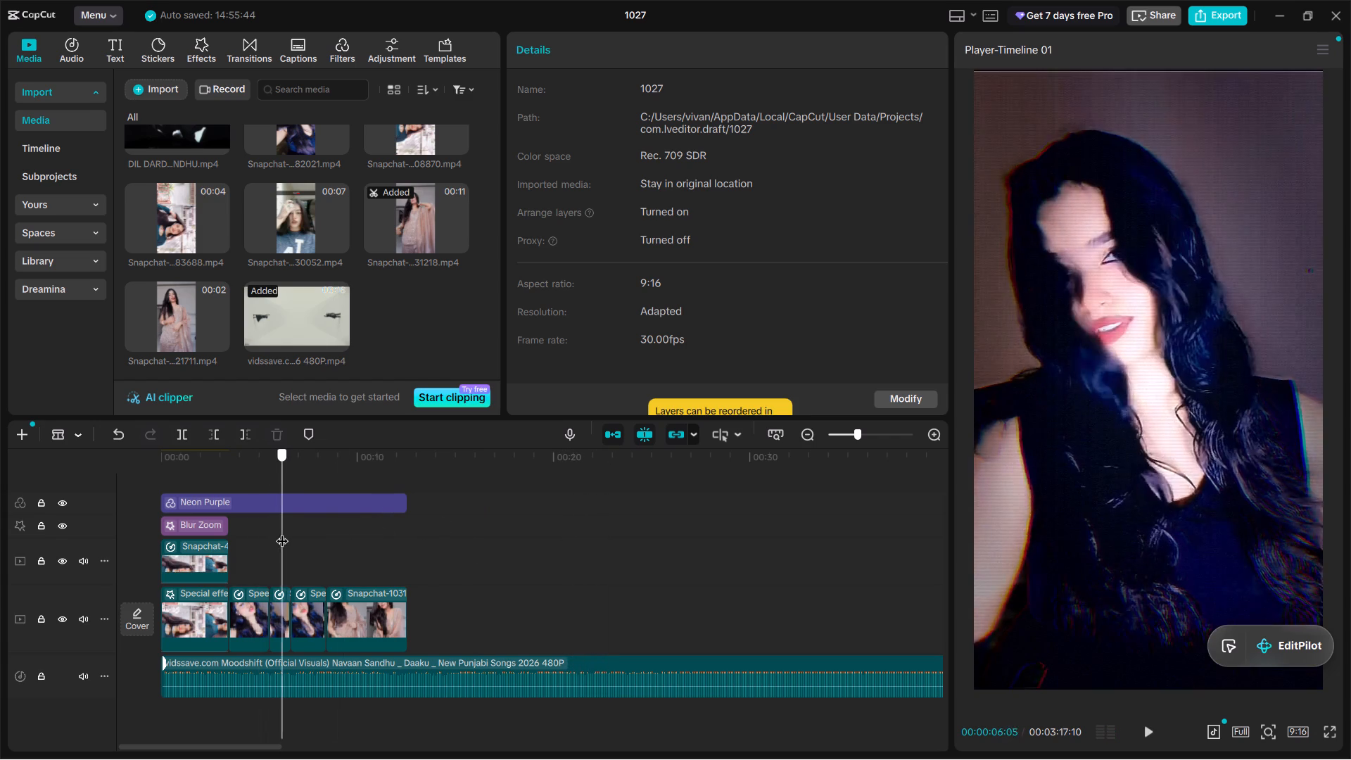
drag(282, 532, 236, 538)
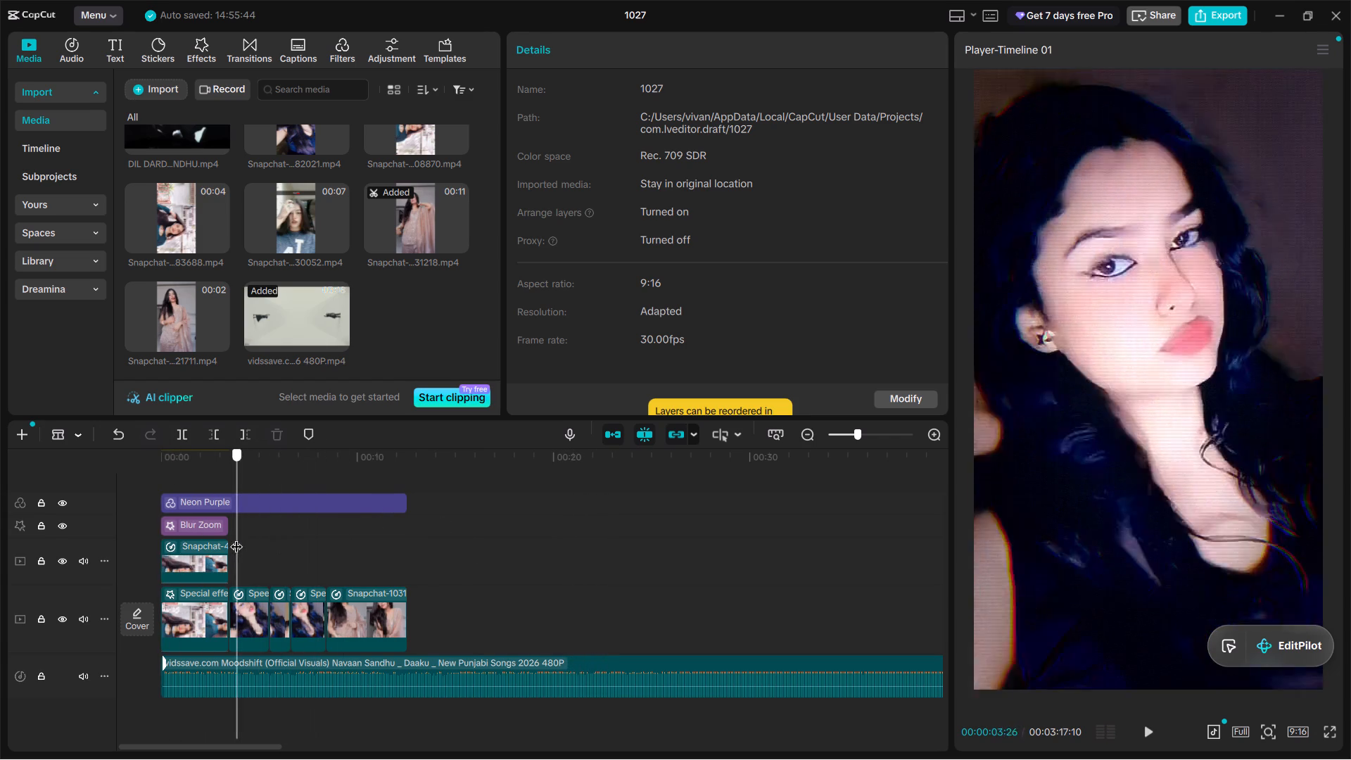
drag(236, 538, 267, 548)
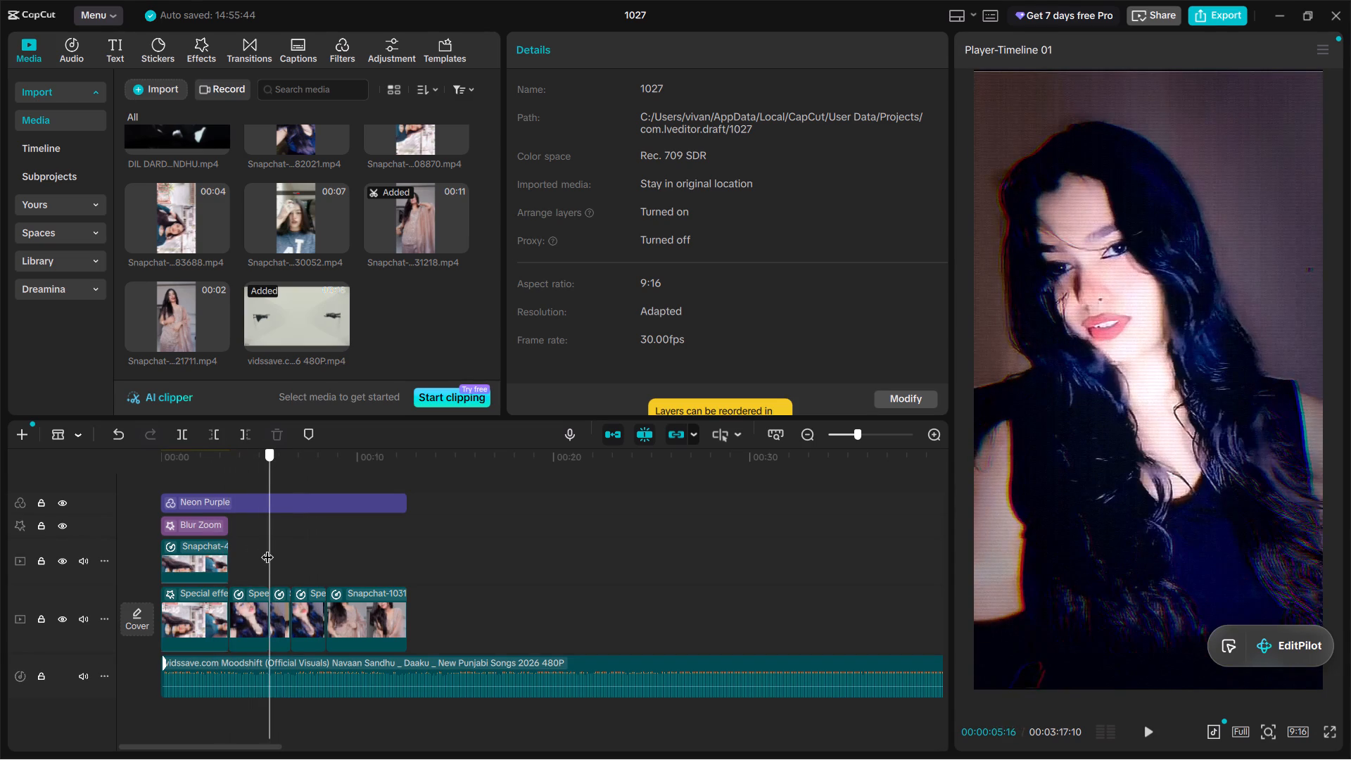
drag(267, 548, 327, 569)
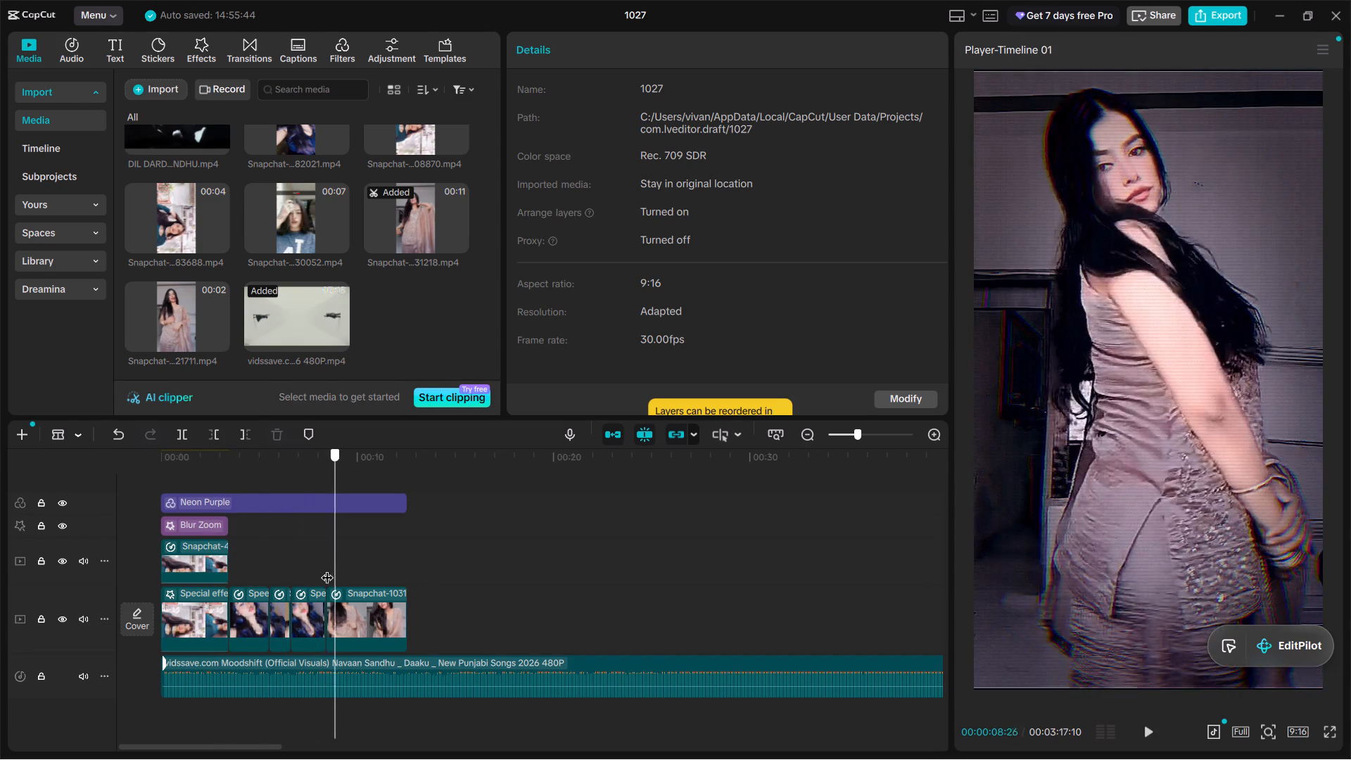
drag(327, 569, 327, 568)
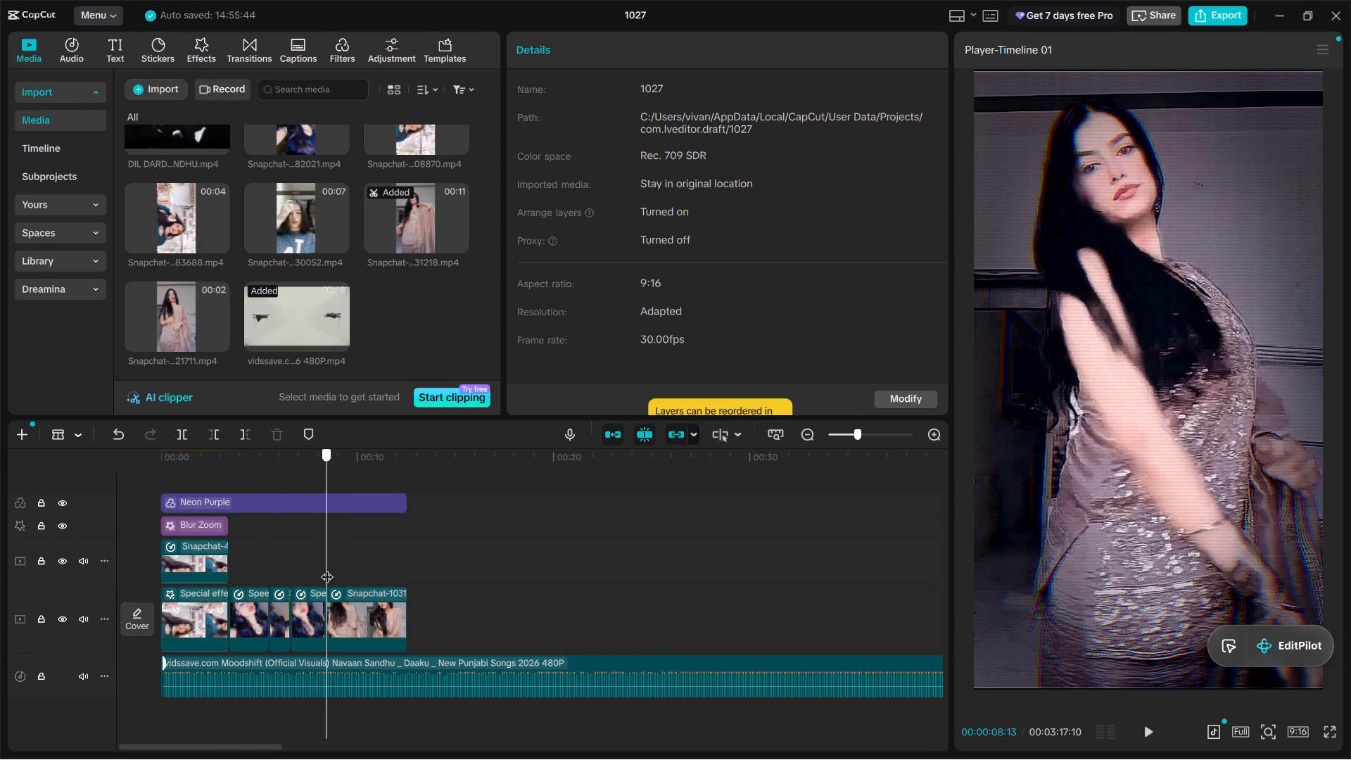
drag(327, 568, 395, 567)
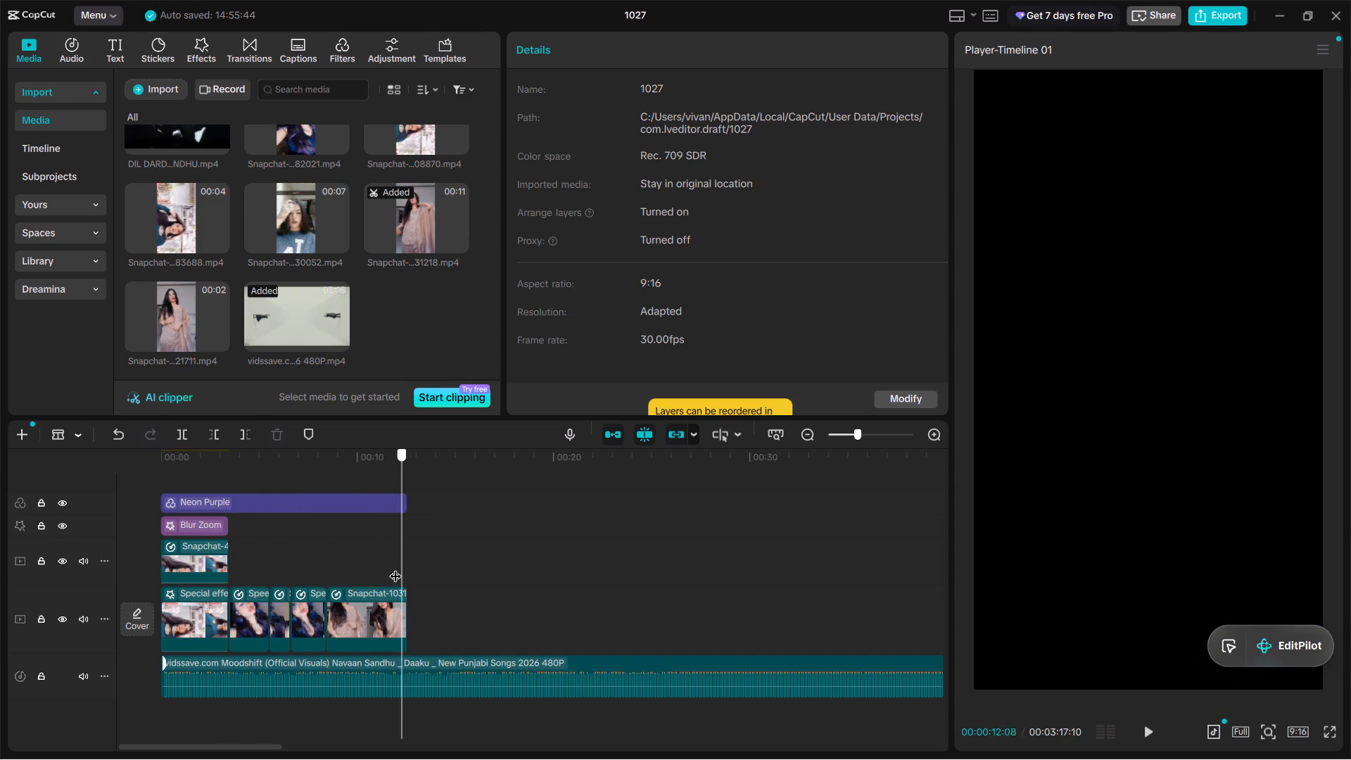
drag(395, 567, 433, 576)
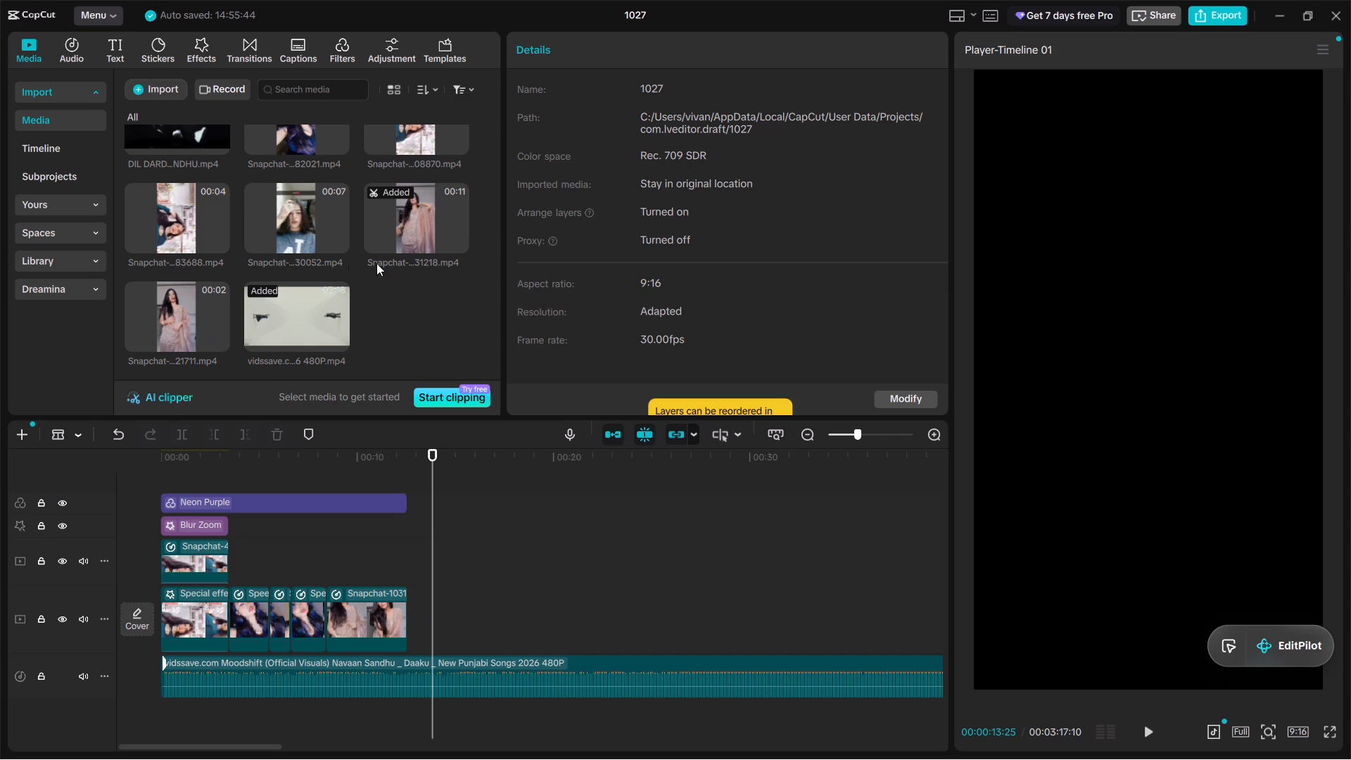
scroll(342, 251, up, 4)
scroll(342, 258, down, 2)
scroll(342, 258, up, 5)
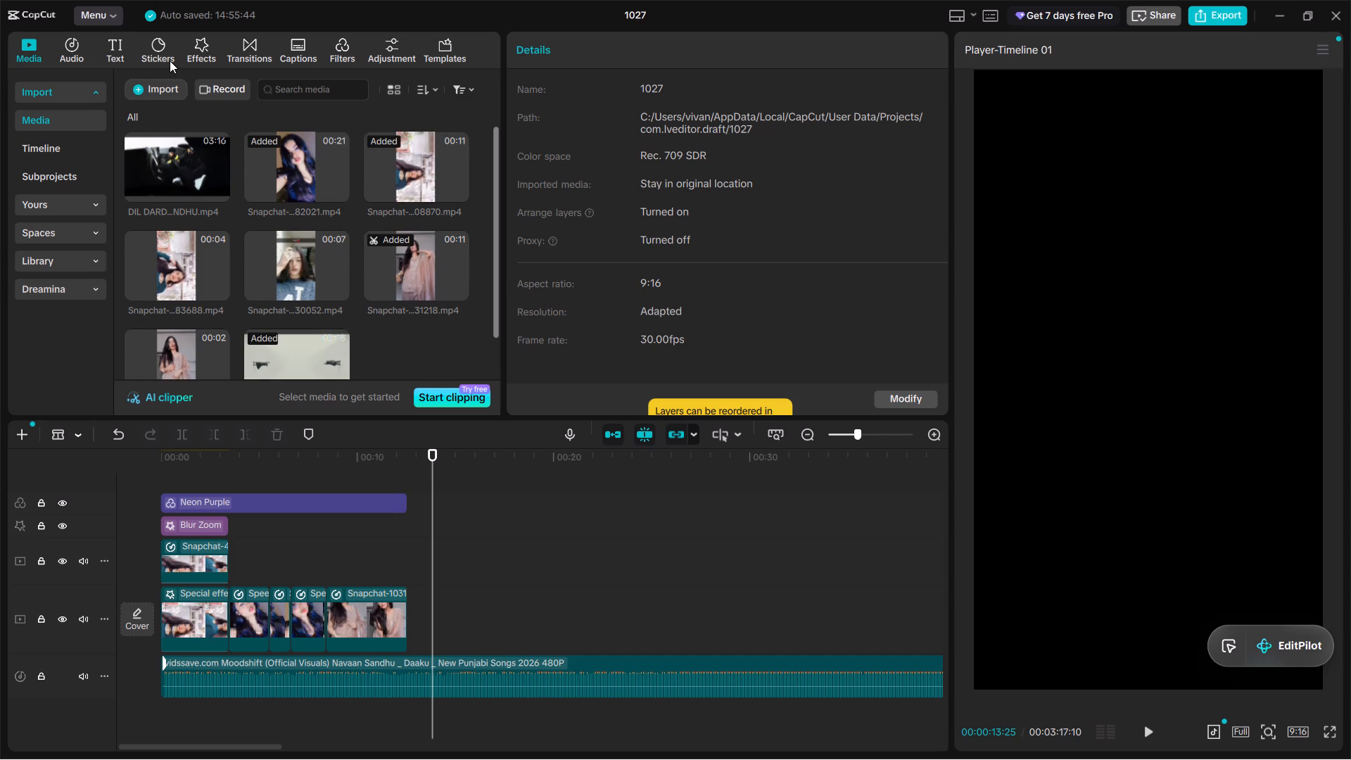
click(165, 75)
click(165, 94)
click(182, 132)
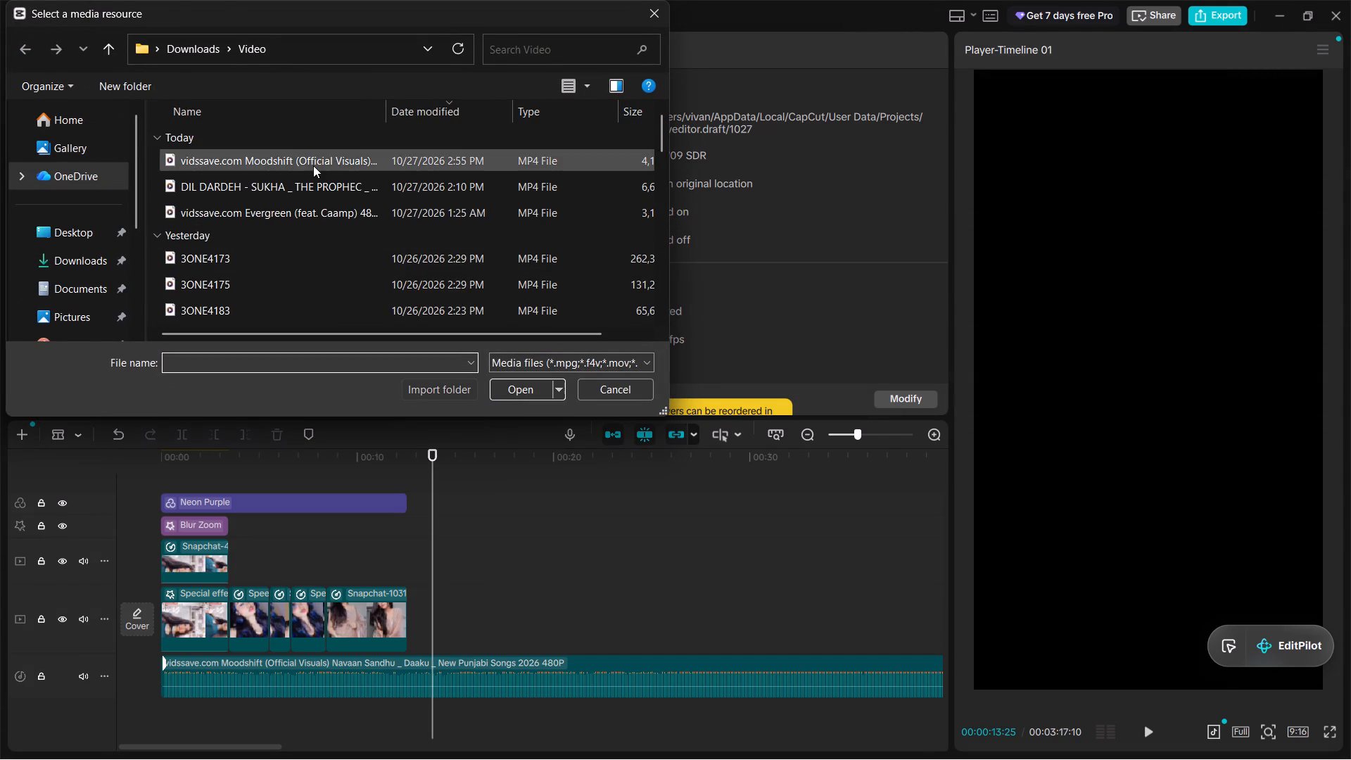
click(177, 58)
click(217, 164)
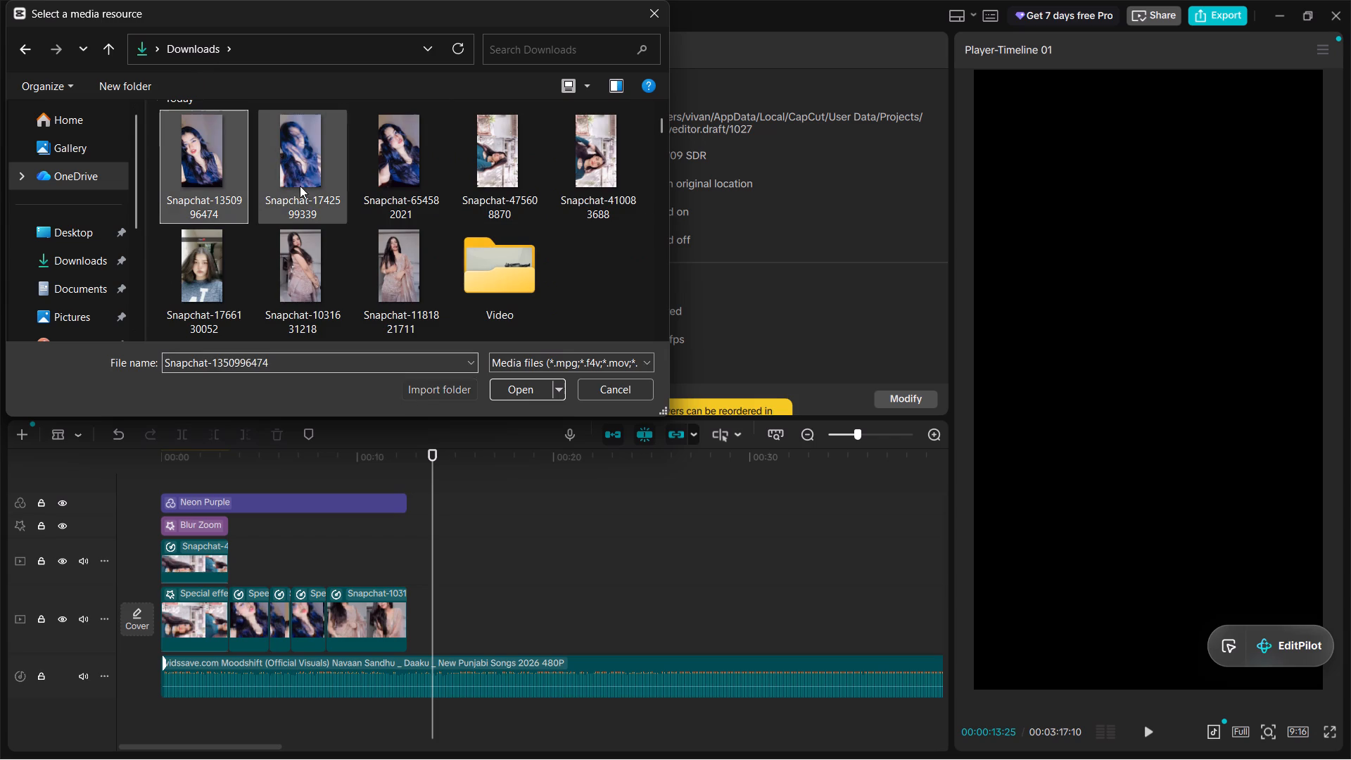
ctrl+click(286, 167)
key(Return)
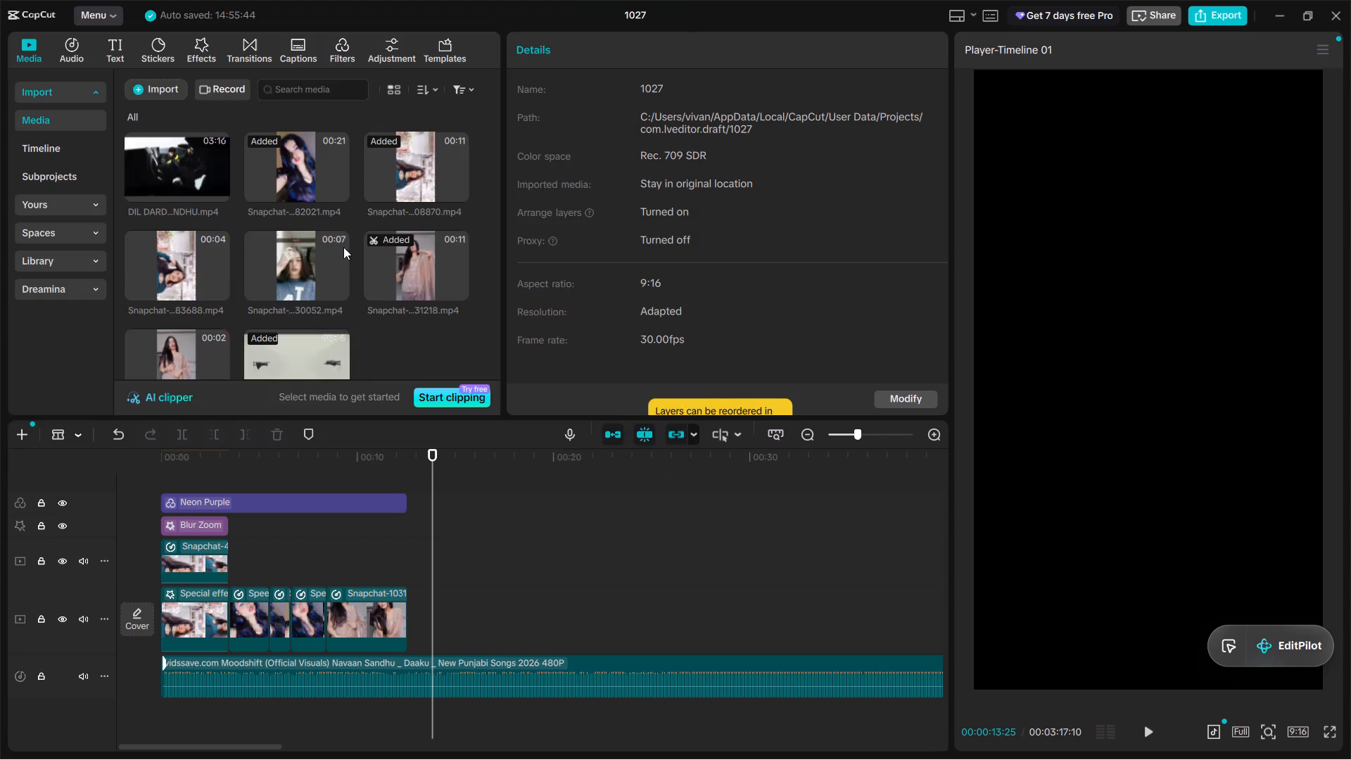
click(331, 308)
Return the playhead to the start of the timeline and play the opening clips with the Moodshift audio.
click(327, 466)
drag(327, 466, 296, 462)
key(a)
click(246, 478)
drag(246, 478, 0, 403)
key(space)
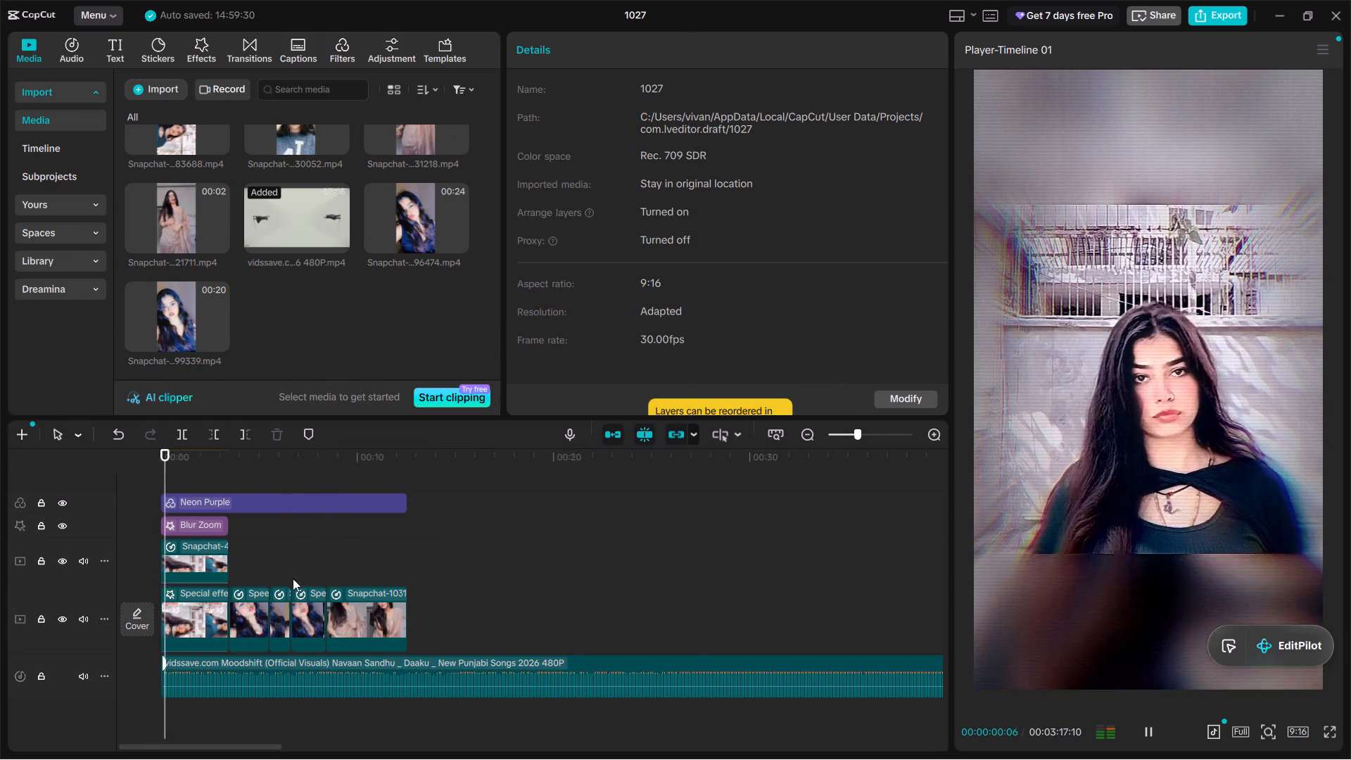
ctrl+scroll(288, 580, up, 10)
ctrl+scroll(562, 671, down, 14)
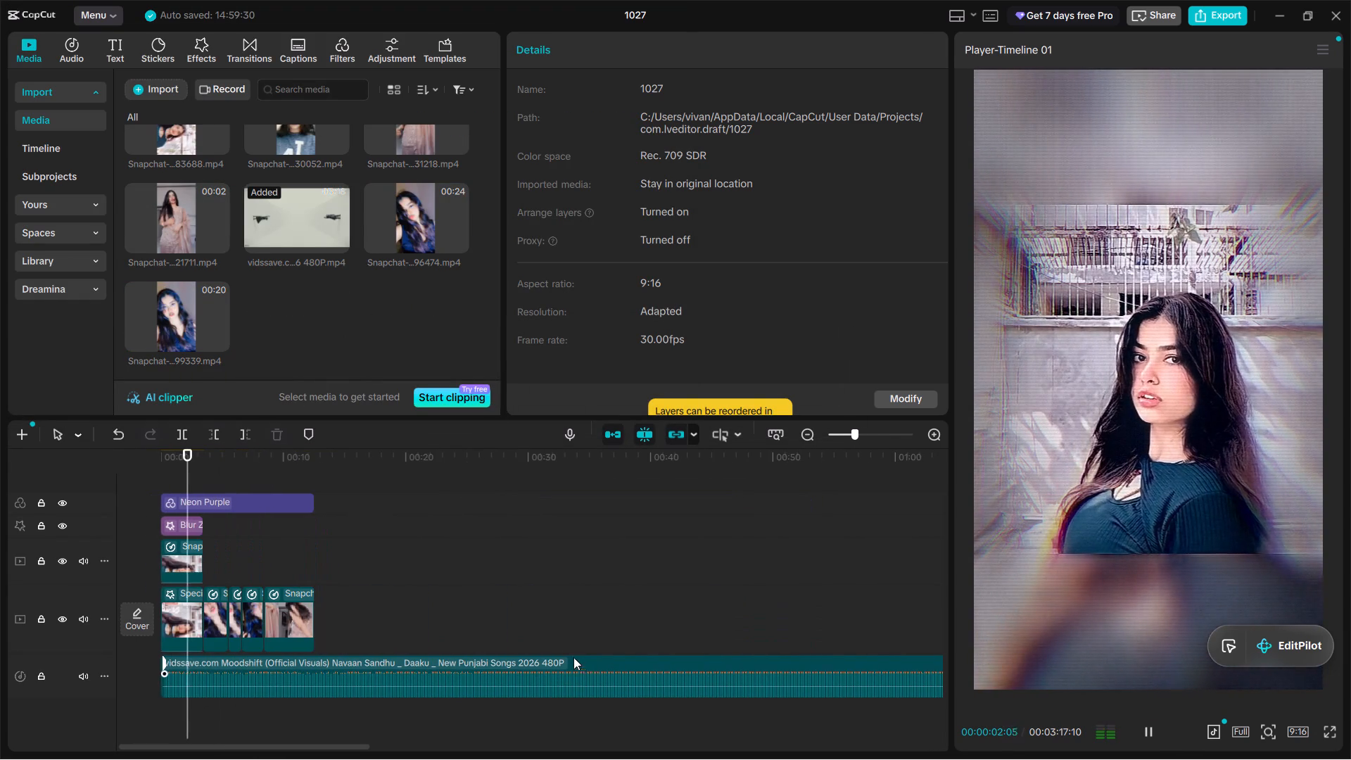
Listen to the Moodshift audio in short jumps between about 25 and 41 seconds to find a suitable starting point.
click(470, 608)
key(space)
ctrl+scroll(506, 654, up, 7)
click(551, 634)
key(space)
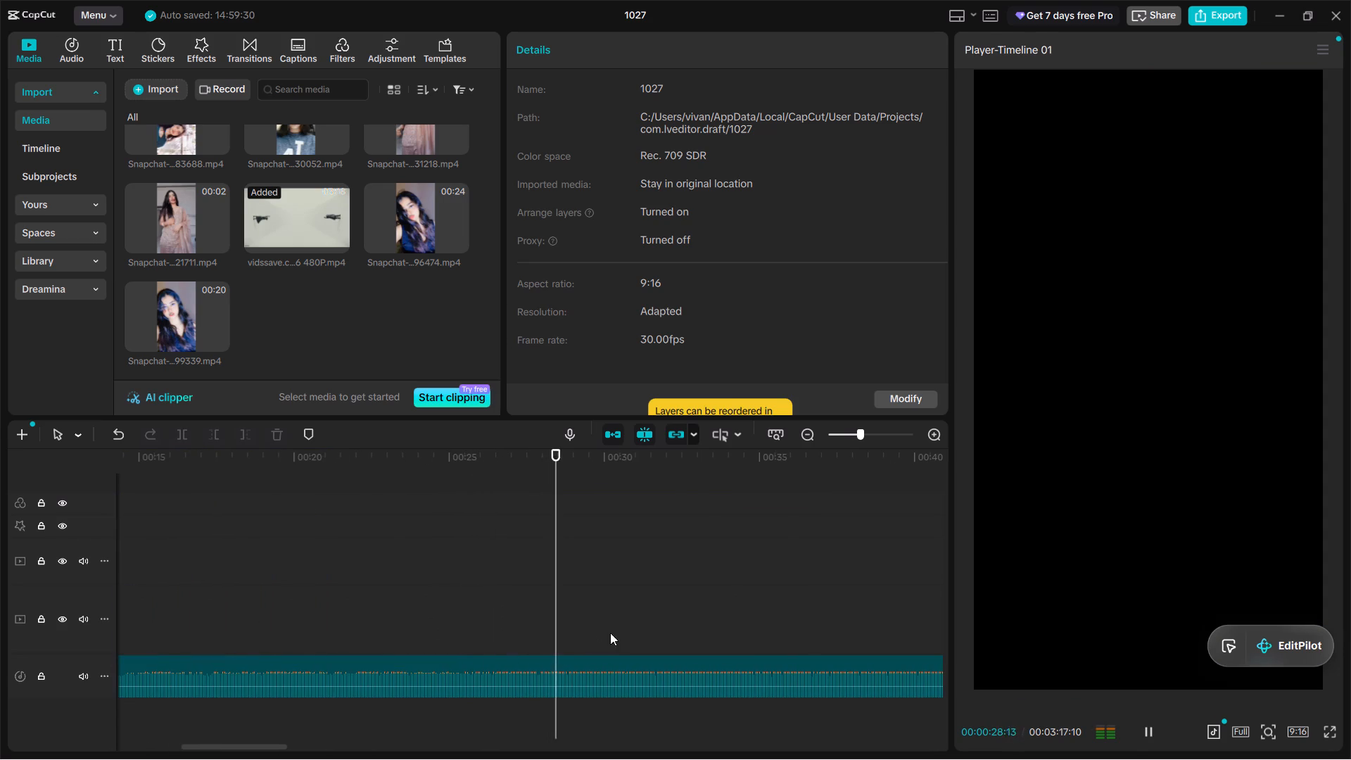
click(621, 629)
key(space)
click(657, 616)
key(space)
click(725, 617)
key(space)
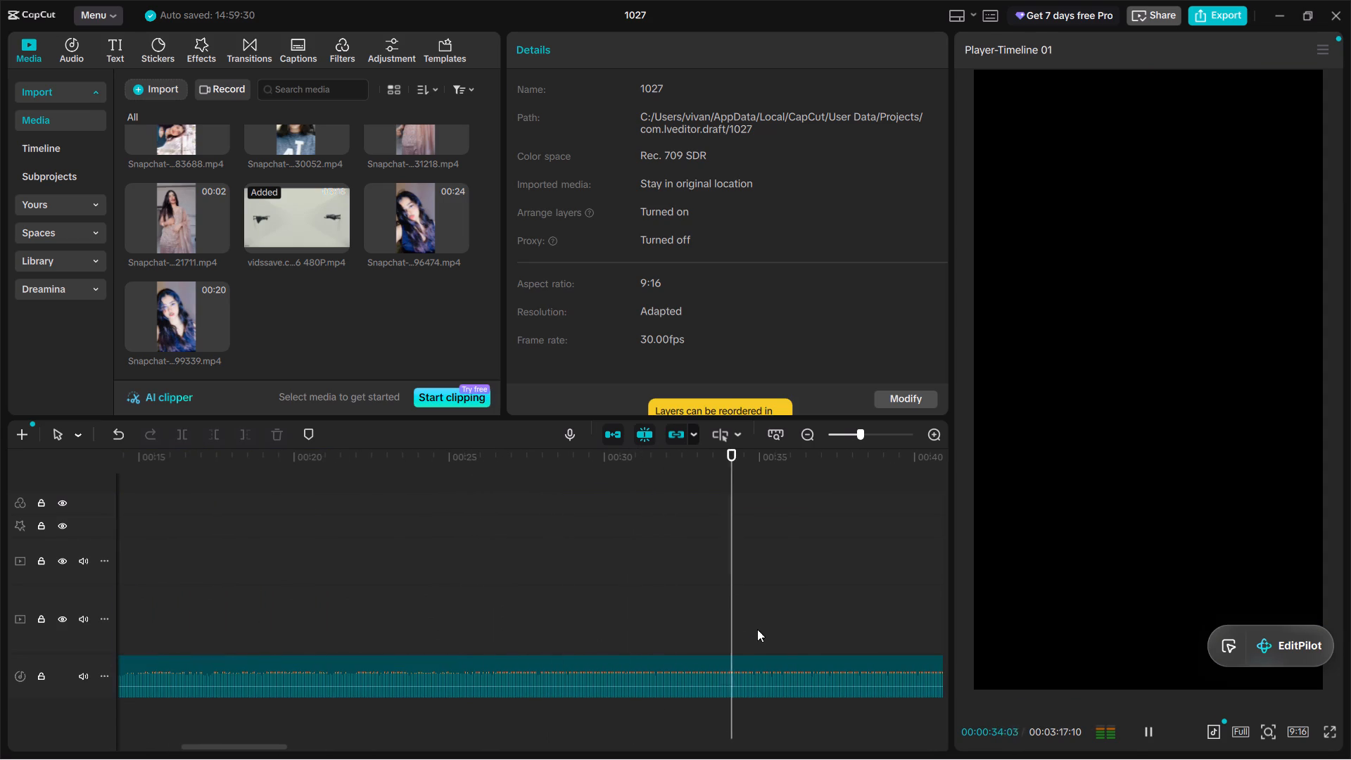
click(752, 622)
key(space)
alt+scroll(769, 626, down, 3)
click(489, 626)
key(space)
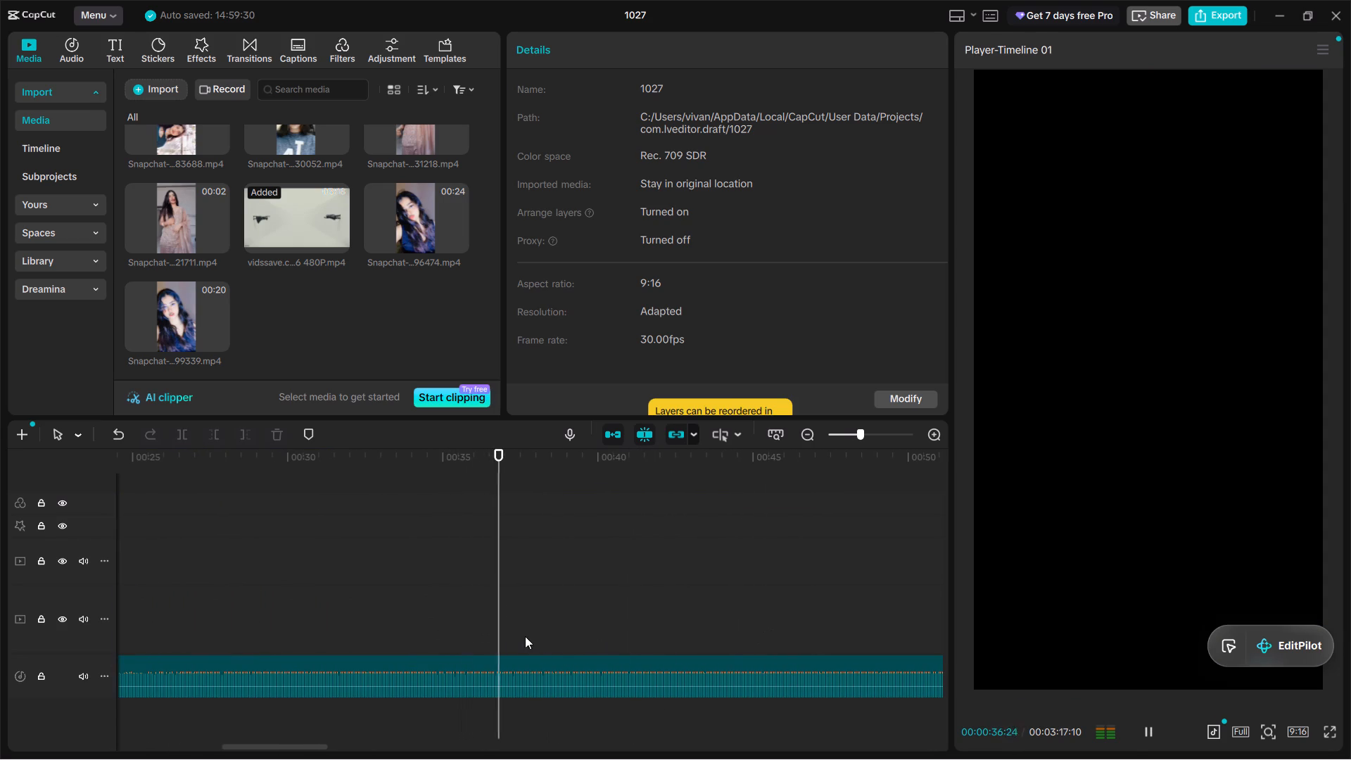
click(537, 629)
key(space)
key(space)
click(571, 627)
key(space)
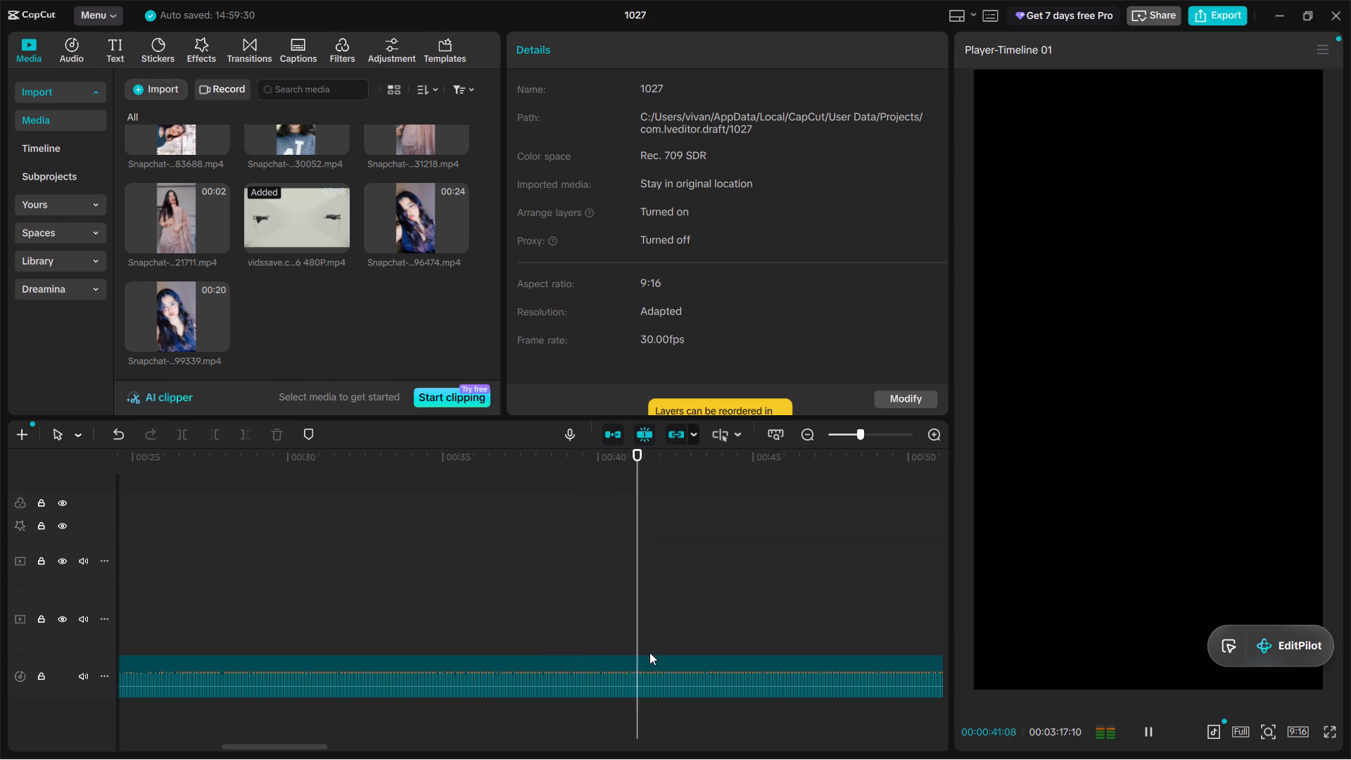
Split the Moodshift audio at about 00:00:41:16 and delete the section before the cut.
key(space)
click(661, 675)
key(ctrl+b)
click(576, 677)
key(BackSpace)
Move the remaining Moodshift audio to the very start of the timeline.
drag(680, 673, 361, 685)
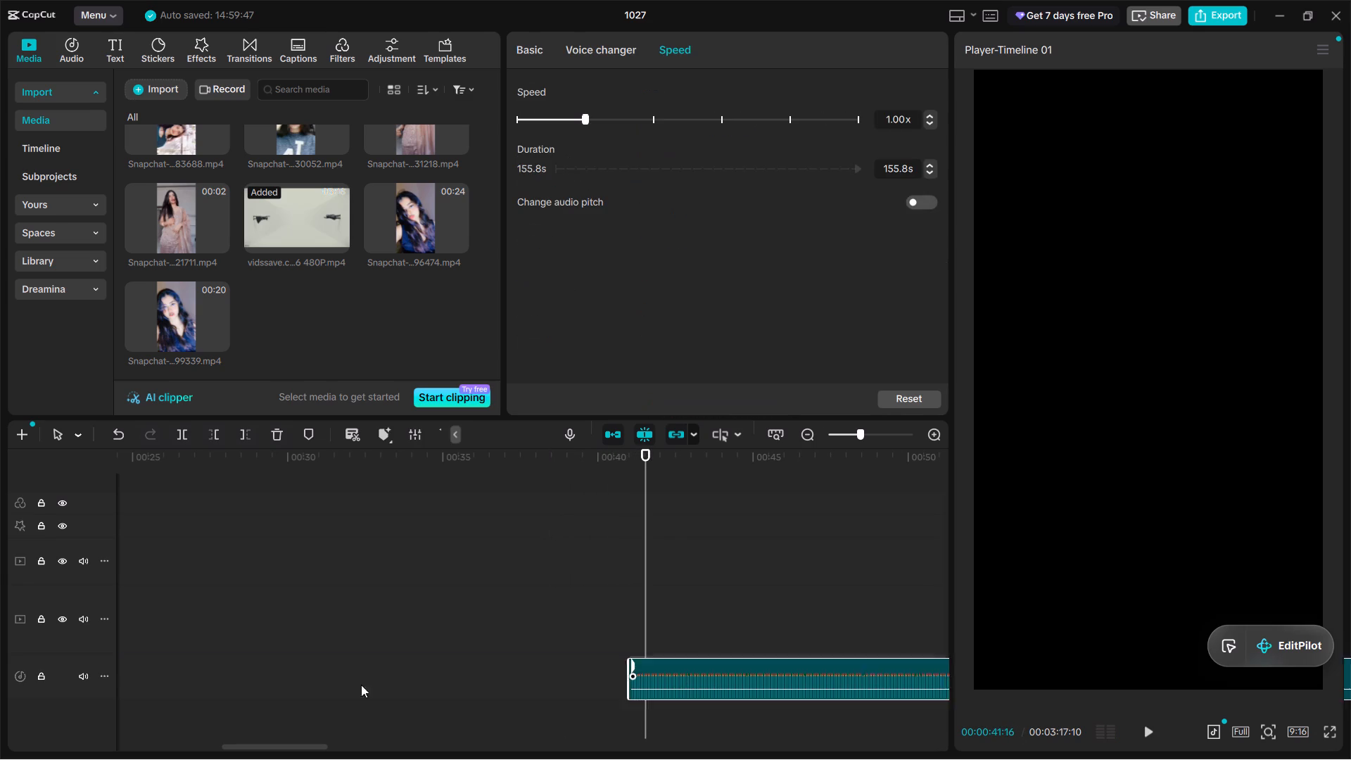
drag(361, 685, 53, 674)
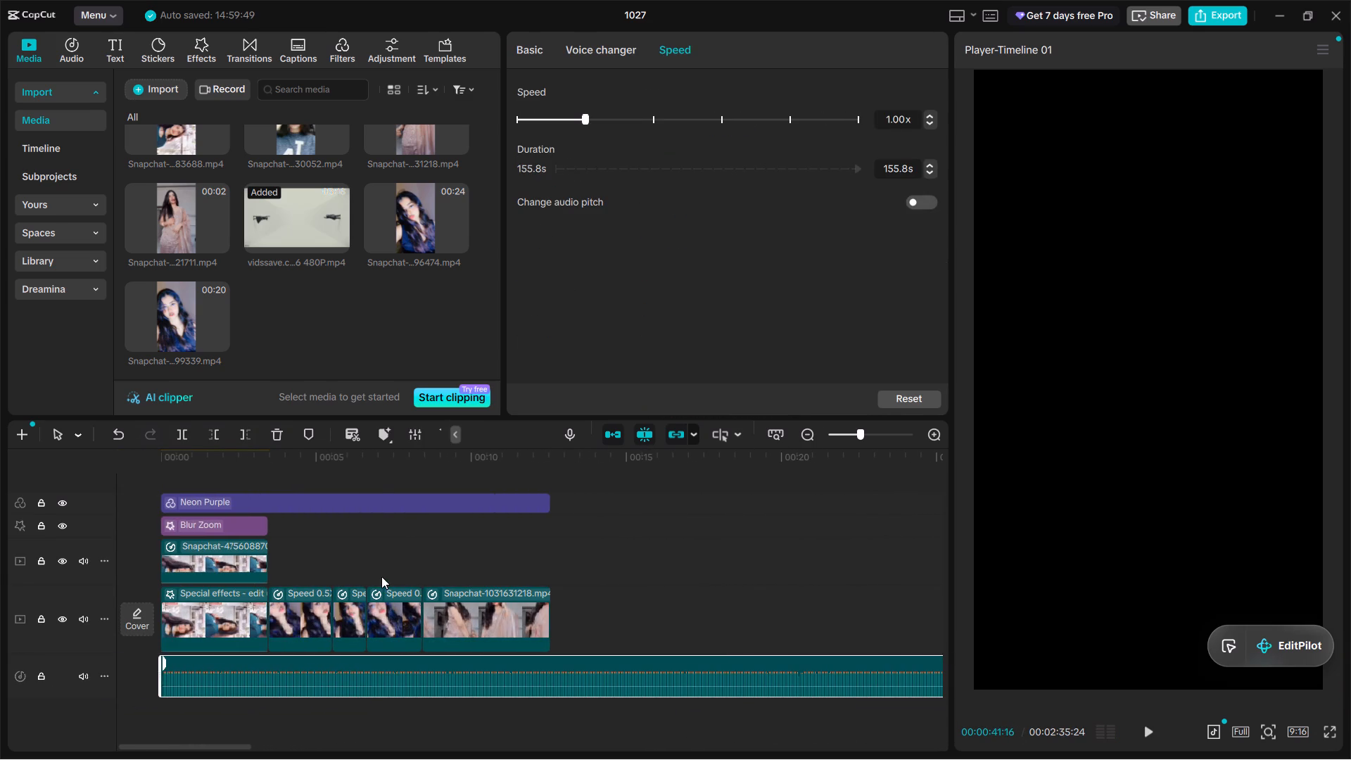
Play the opening from the start against the repositioned audio and check where the first clip should be cut.
click(381, 576)
drag(381, 576, 0, 622)
key(space)
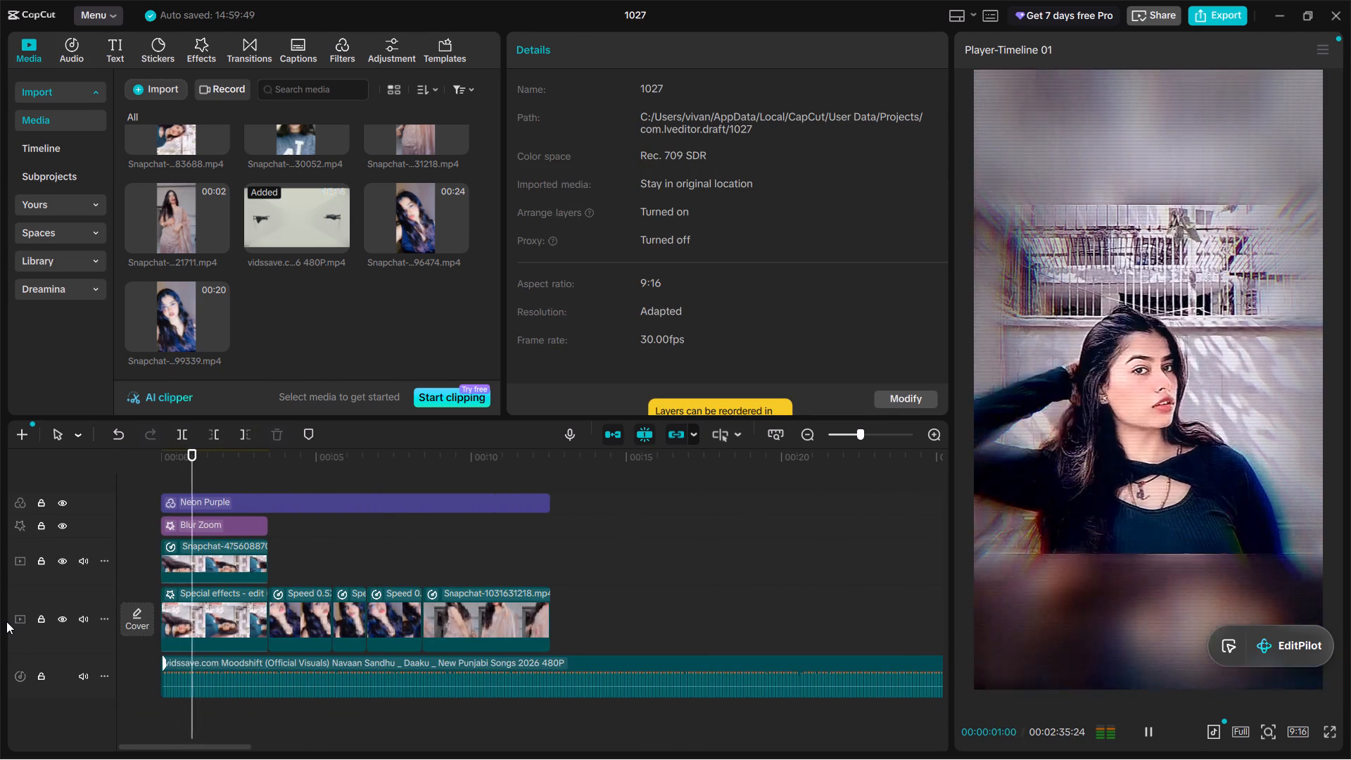
key(space)
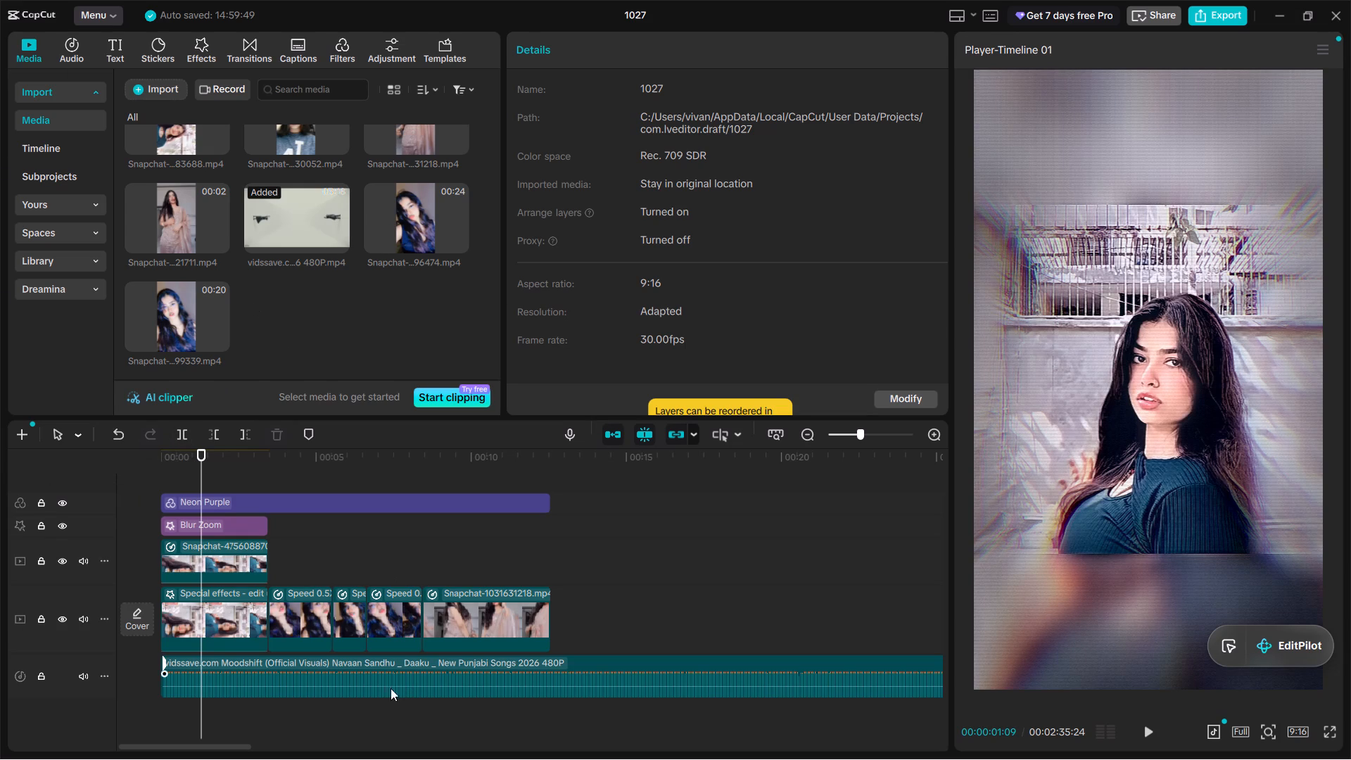
key(space)
ctrl+scroll(391, 599, up, 9)
alt+scroll(366, 585, up, 4)
alt+scroll(366, 585, down, 3)
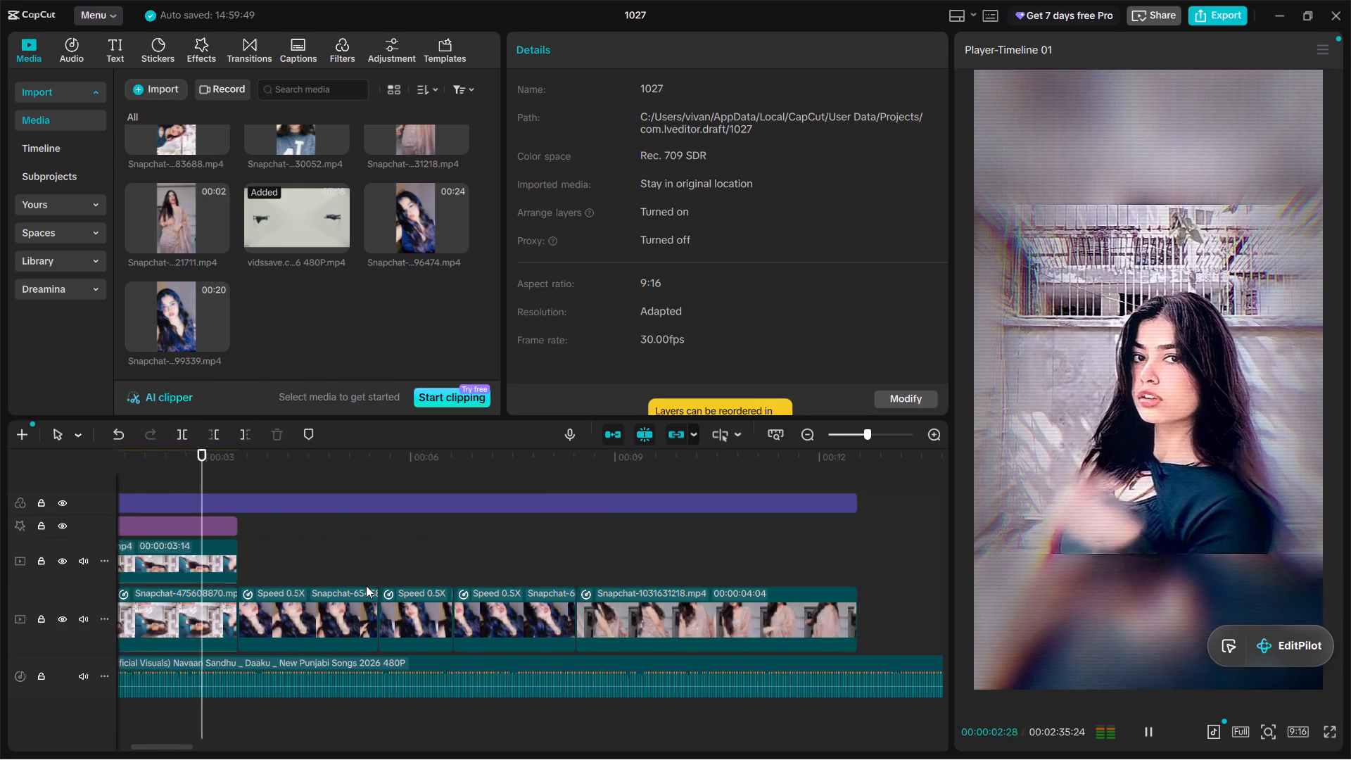
alt+scroll(366, 585, up, 5)
key(space)
click(276, 476)
drag(272, 474, 128, 480)
key(space)
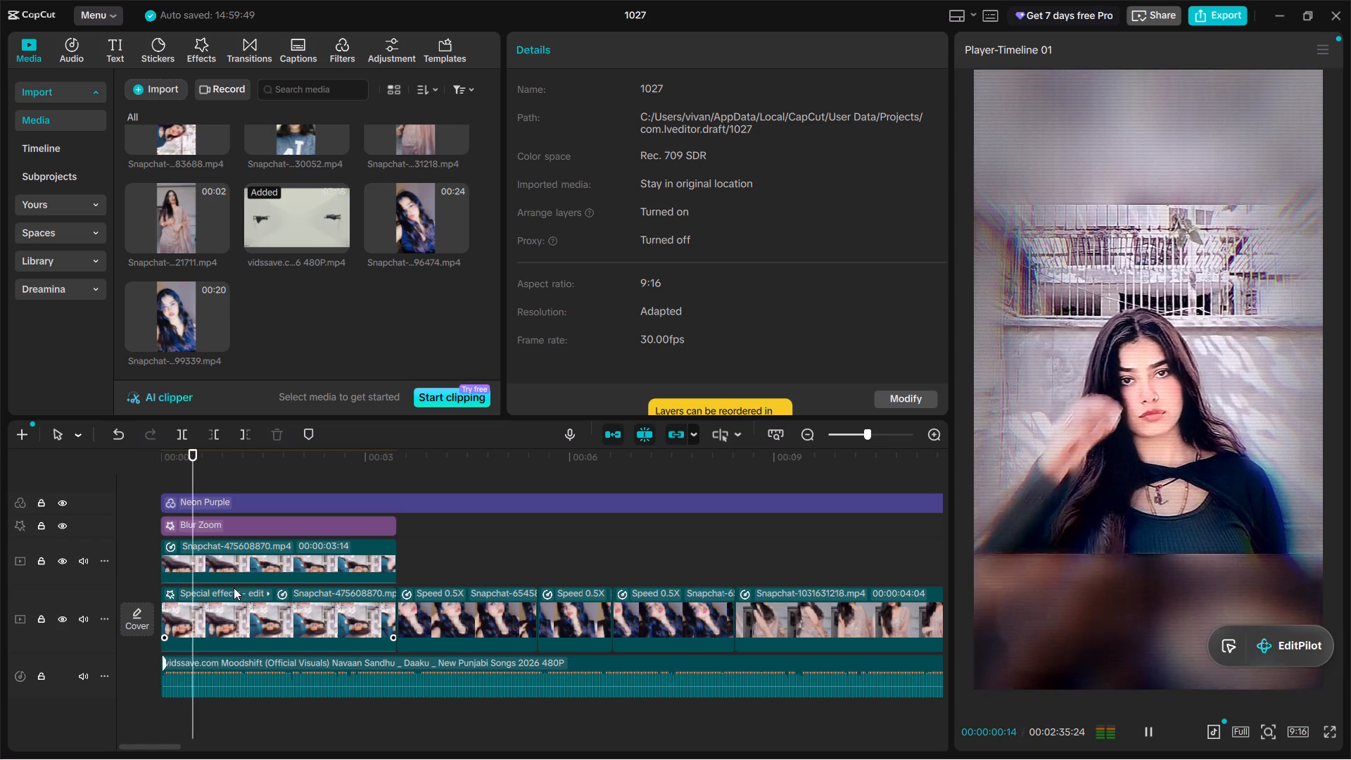
key(space)
Split the opening main clip, its overlay copy and the Blur Zoom effect at 00:00:01:23 and delete the parts after the cut.
click(288, 622)
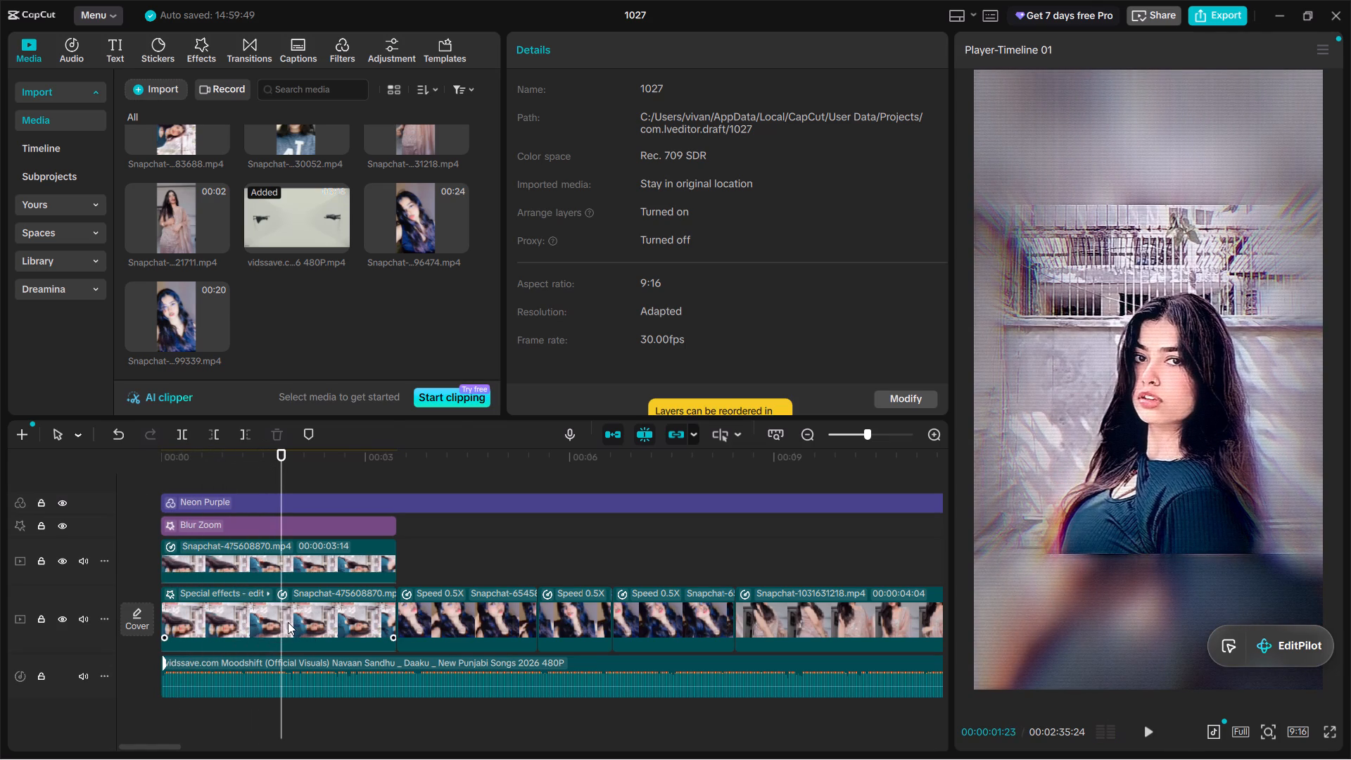
ctrl+click(296, 566)
ctrl+click(281, 531)
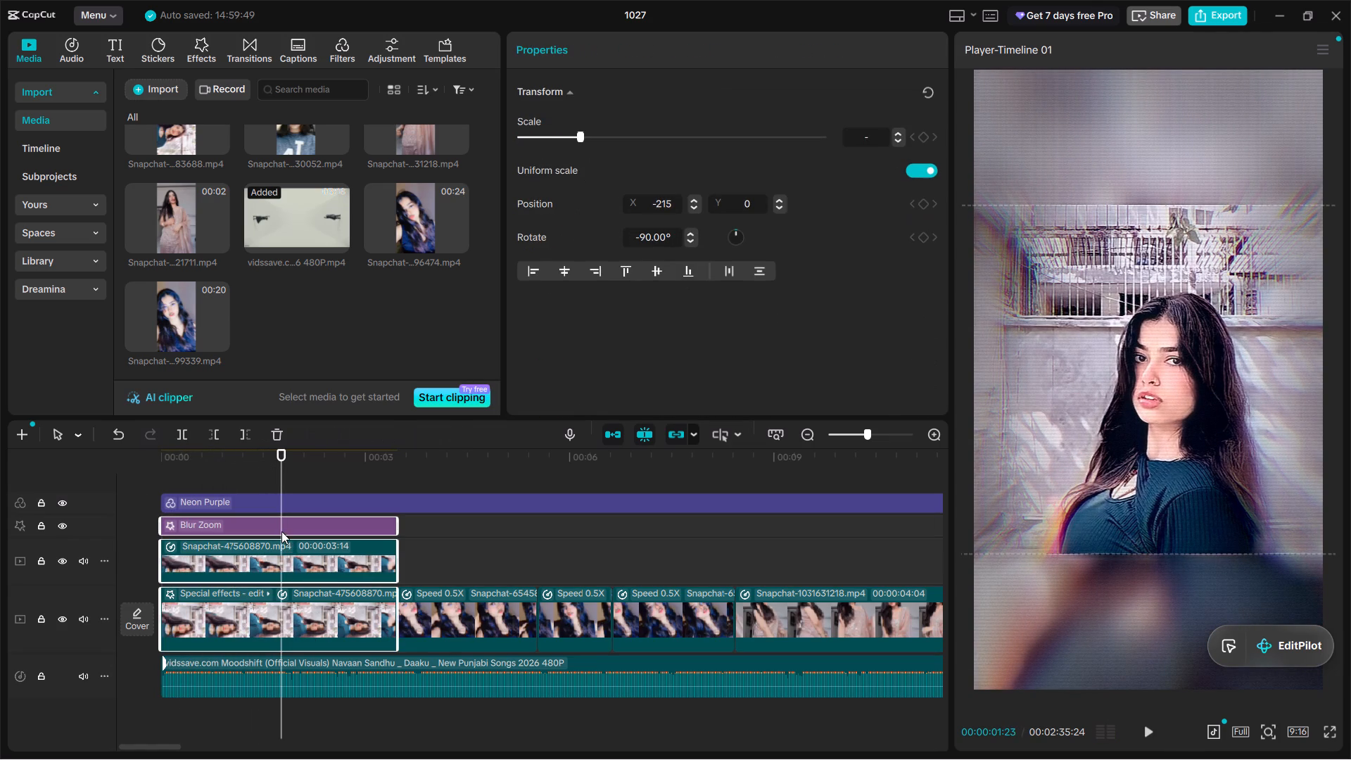
ctrl+click(281, 530)
key(ctrl+b)
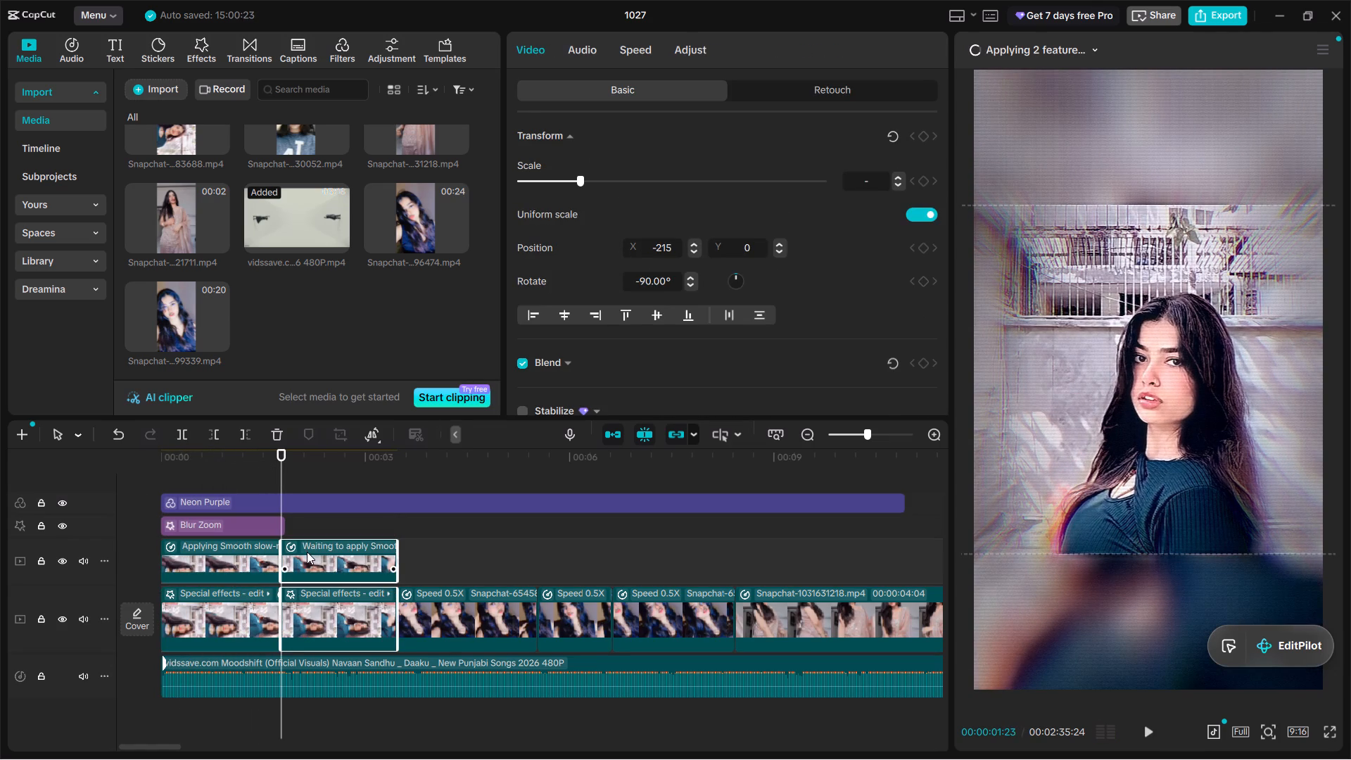
key(BackSpace)
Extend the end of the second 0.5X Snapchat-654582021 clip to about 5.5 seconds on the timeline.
key(space)
ctrl+scroll(382, 635, up, 7)
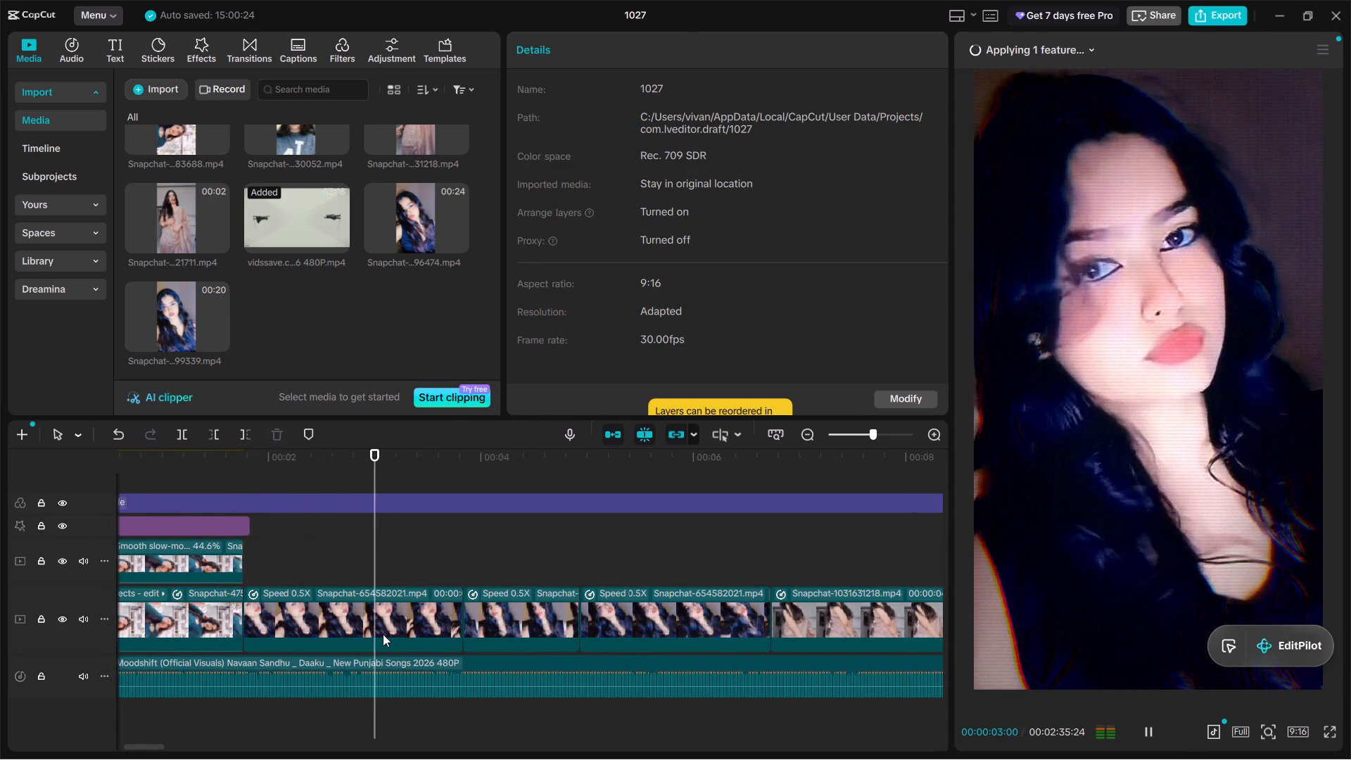
ctrl+scroll(385, 632, down, 5)
alt+scroll(459, 604, up, 2)
alt+scroll(459, 604, down, 2)
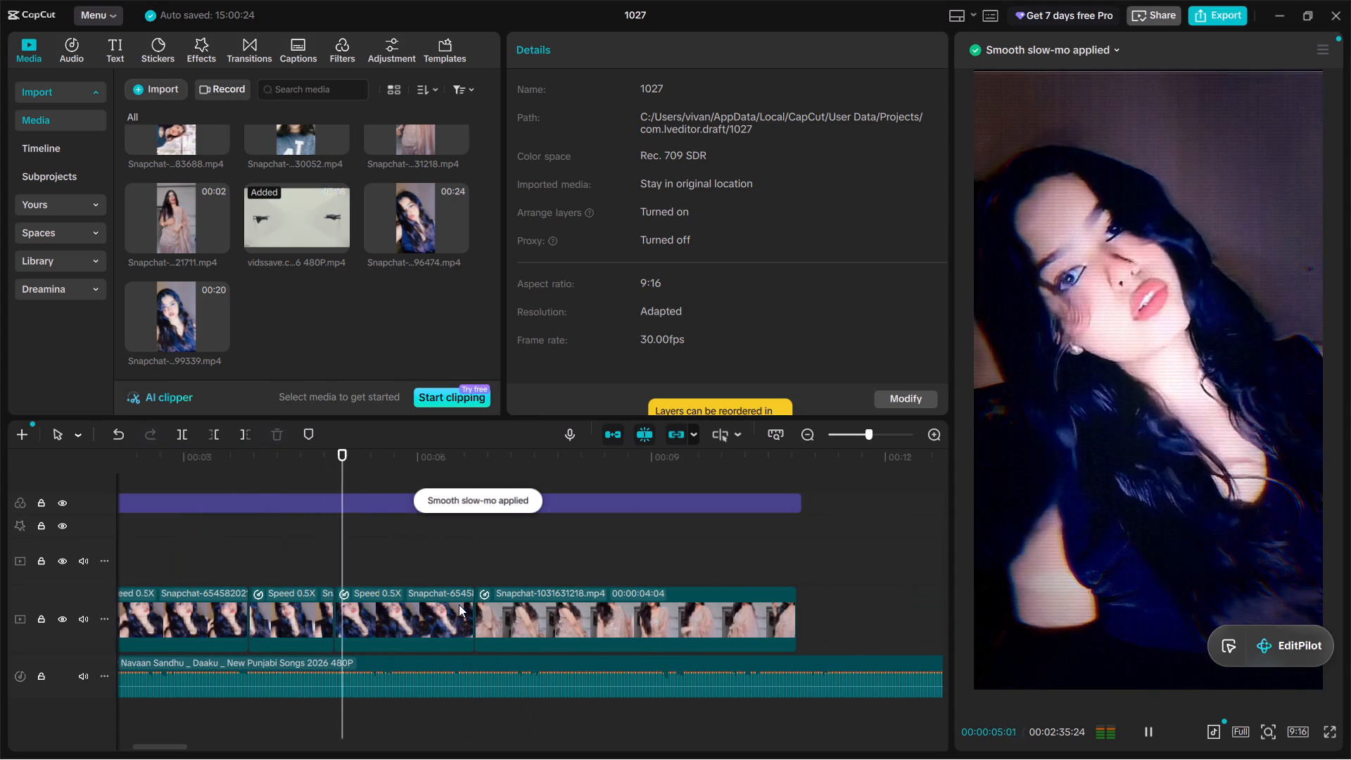
key(space)
click(314, 609)
drag(336, 609, 402, 609)
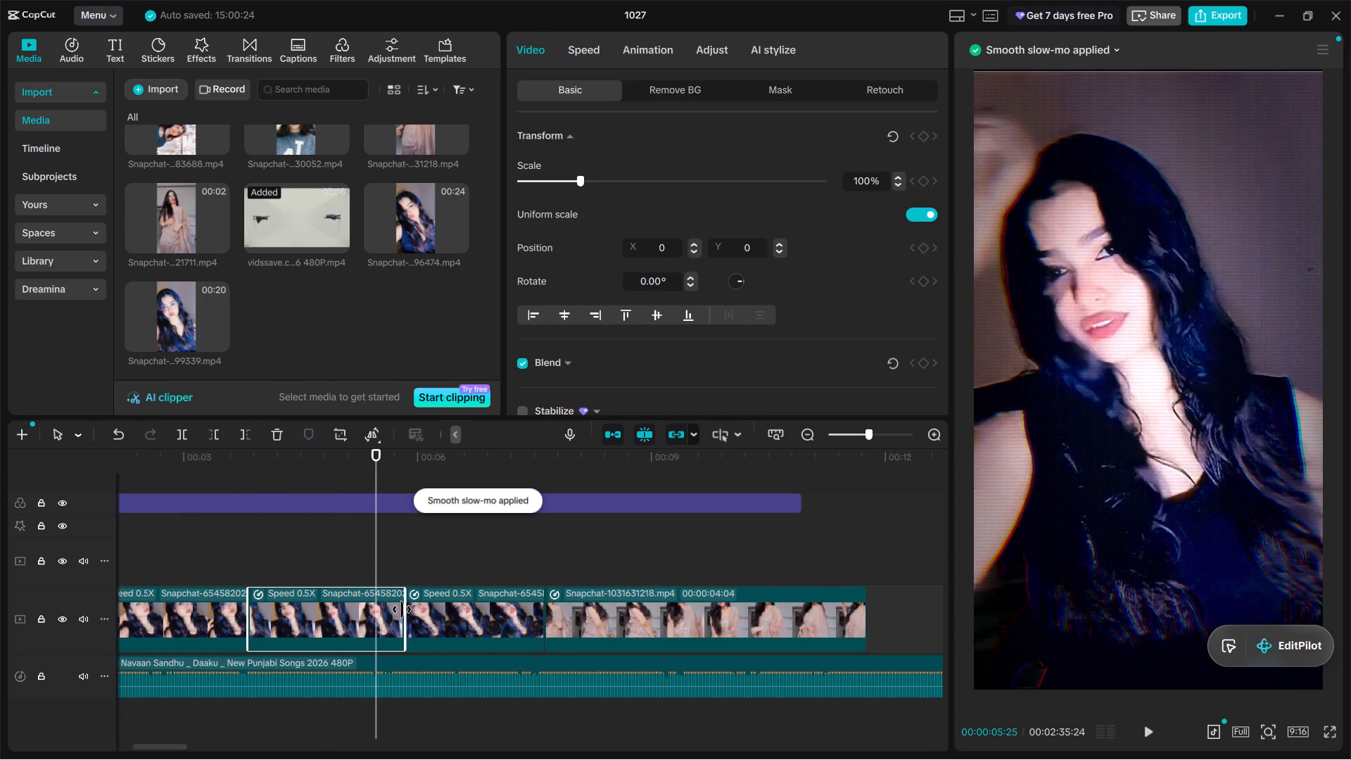
drag(402, 609, 372, 605)
key(space)
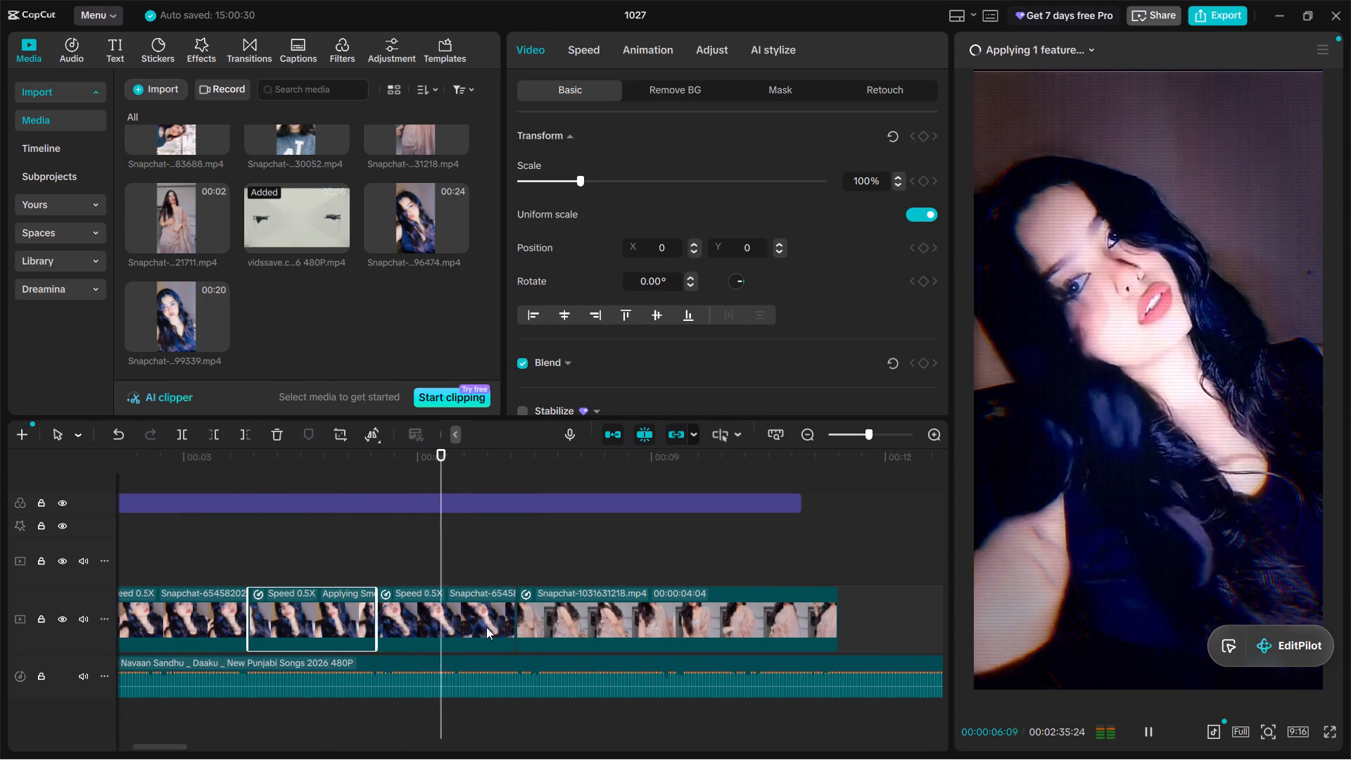
key(space)
drag(560, 619, 390, 612)
Play the reordered clips with the audio up to the start of the last clip to check the timing.
click(368, 578)
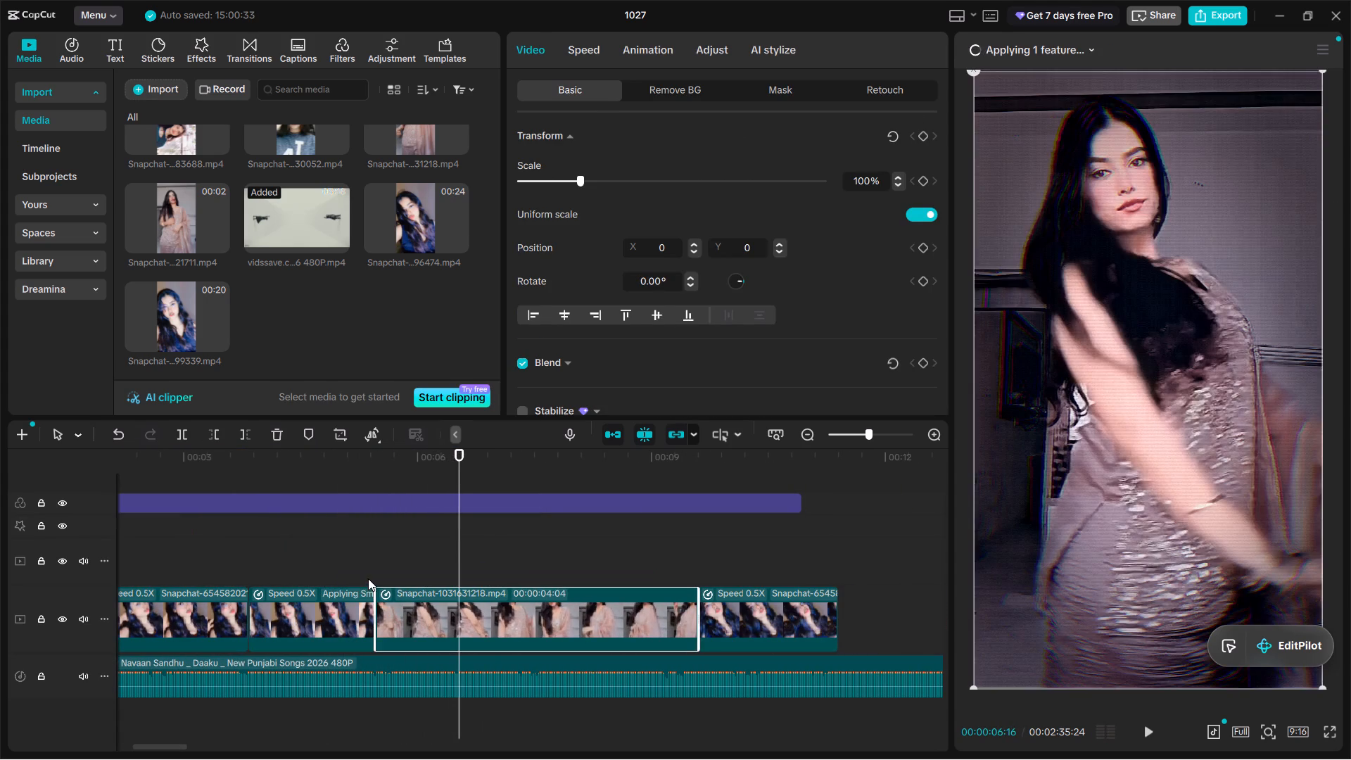
click(271, 552)
key(space)
alt+scroll(331, 574, up, 4)
alt+scroll(338, 577, down, 5)
alt+scroll(341, 579, up, 5)
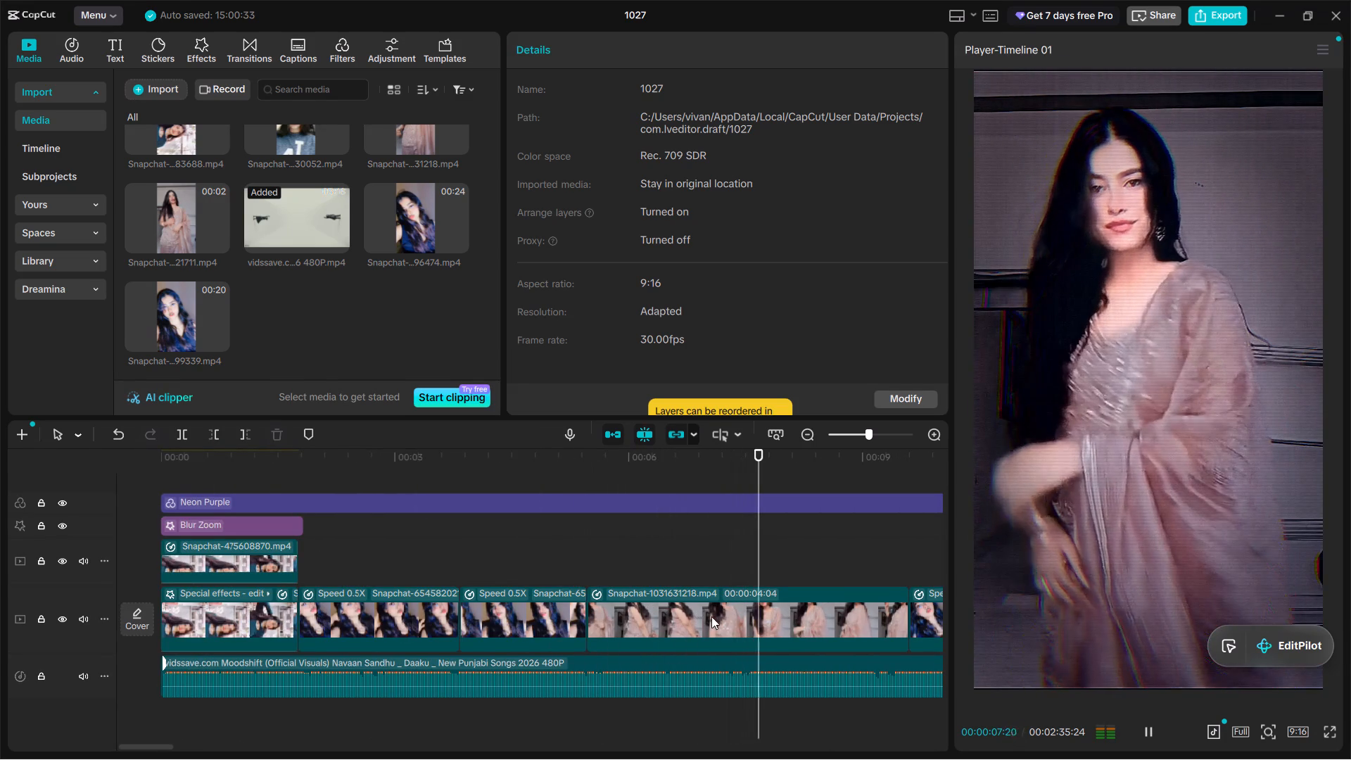
key(space)
alt+scroll(763, 617, down, 1)
key(space)
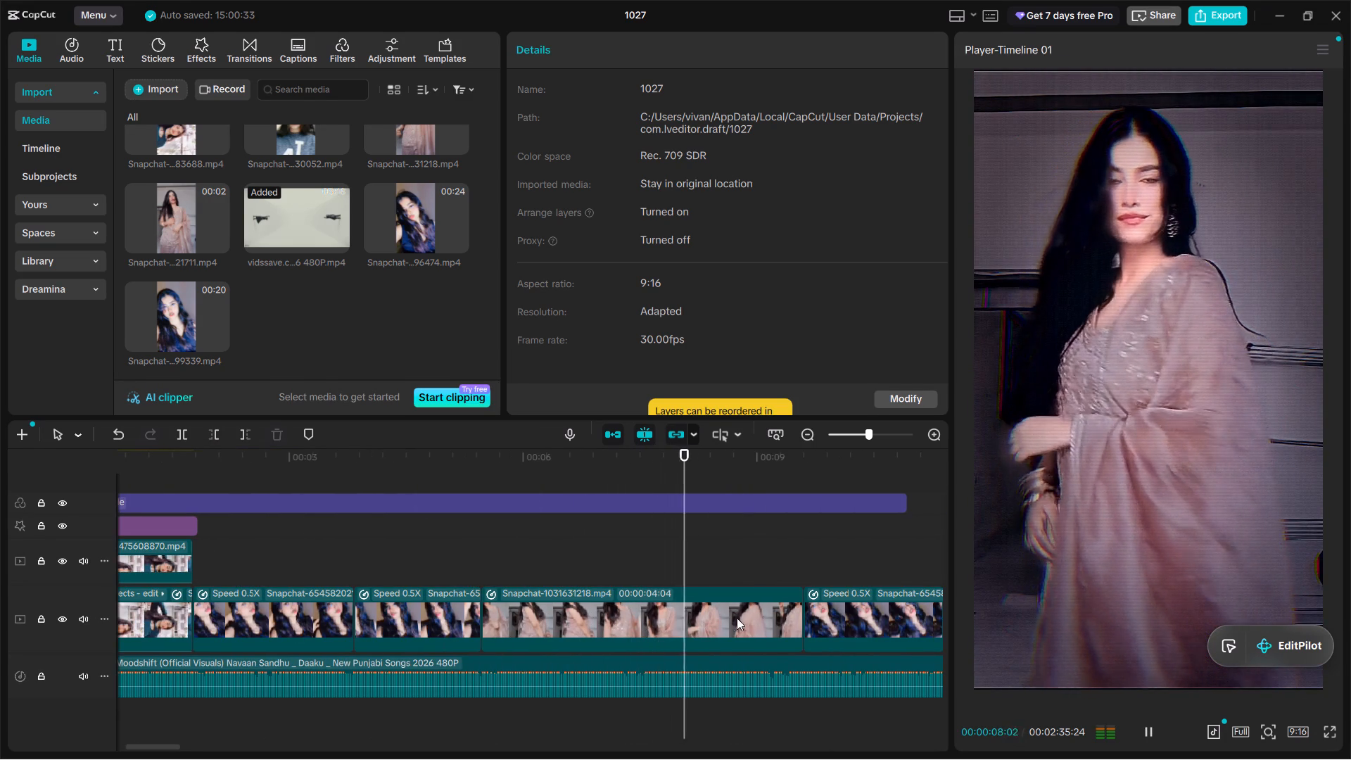
alt+scroll(728, 619, down, 2)
key(space)
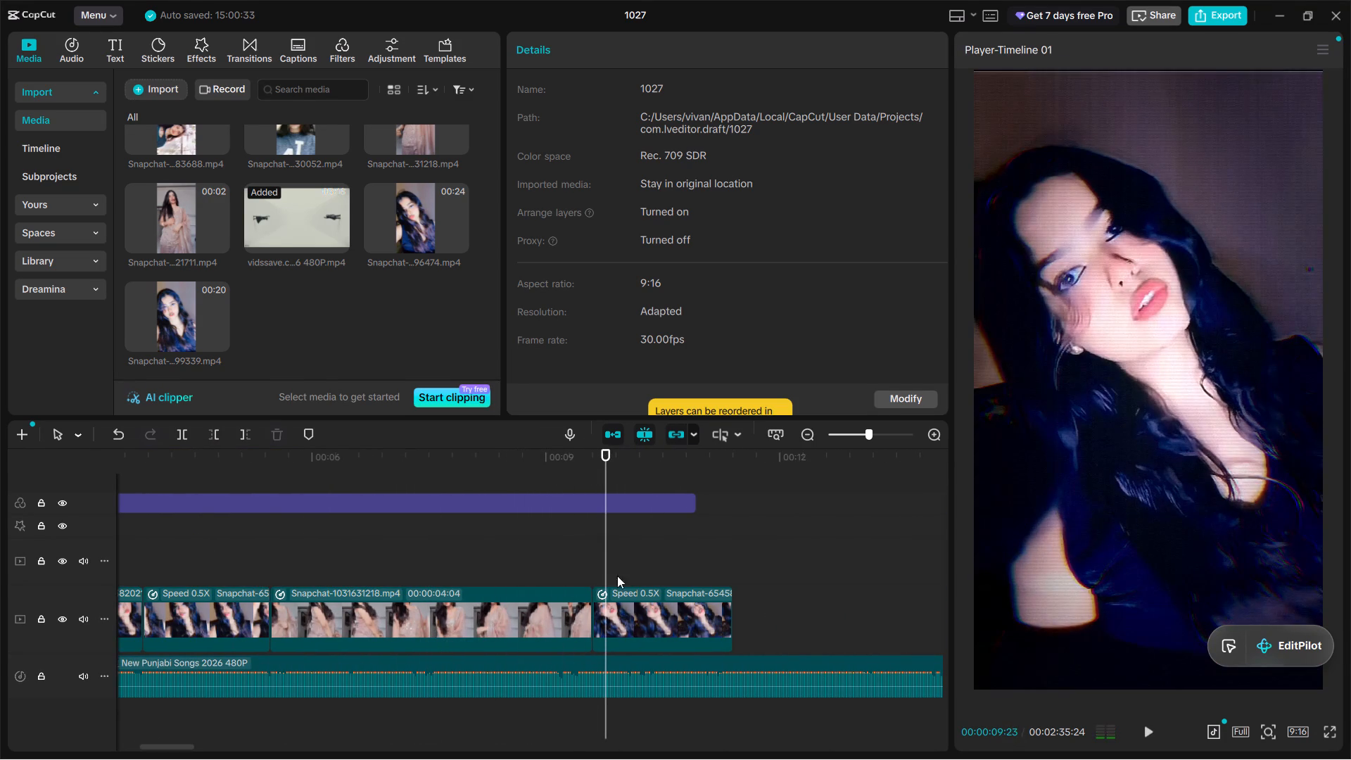
Add the 20-second Snapchat-1742599339.mp4 clip at the end of the main track.
key(space)
alt+scroll(626, 593, down, 2)
alt+scroll(626, 593, up, 2)
alt+scroll(626, 593, down, 3)
key(space)
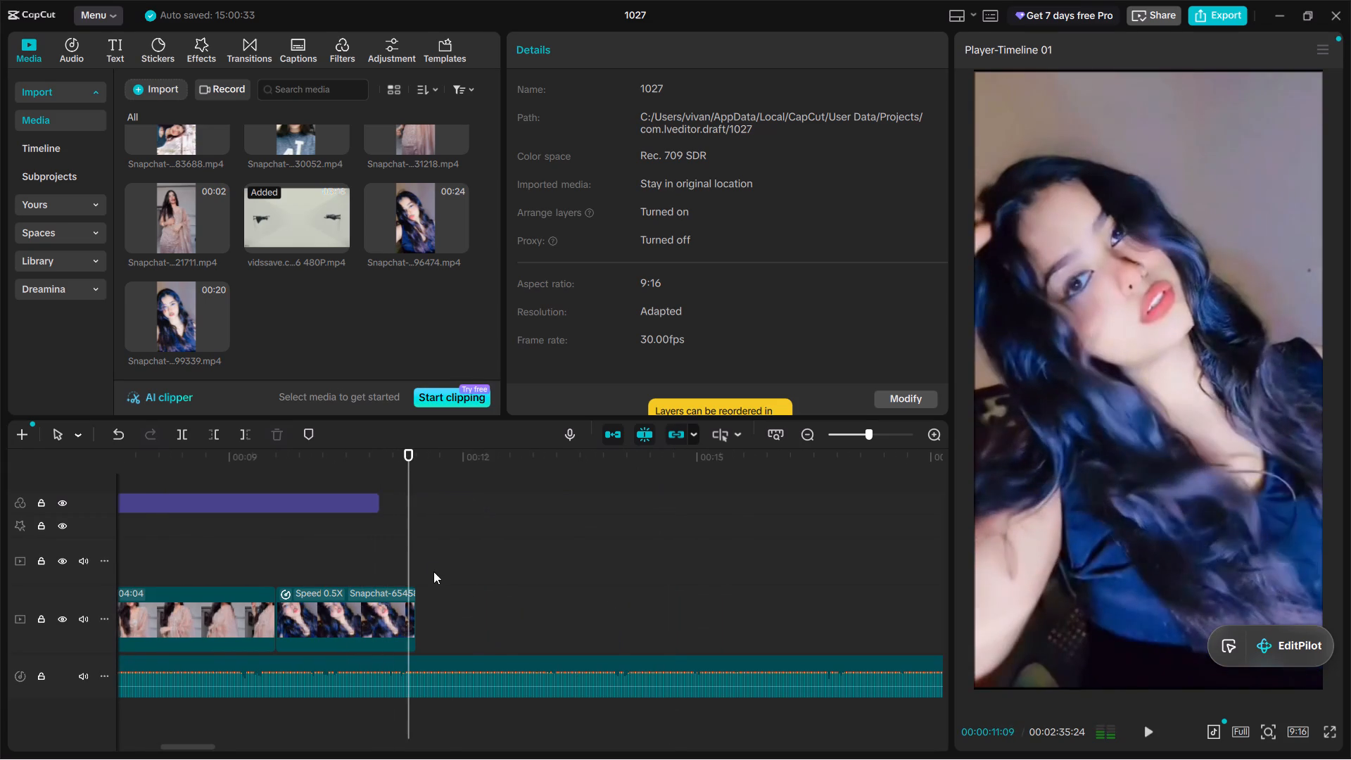
key(space)
click(416, 555)
click(179, 322)
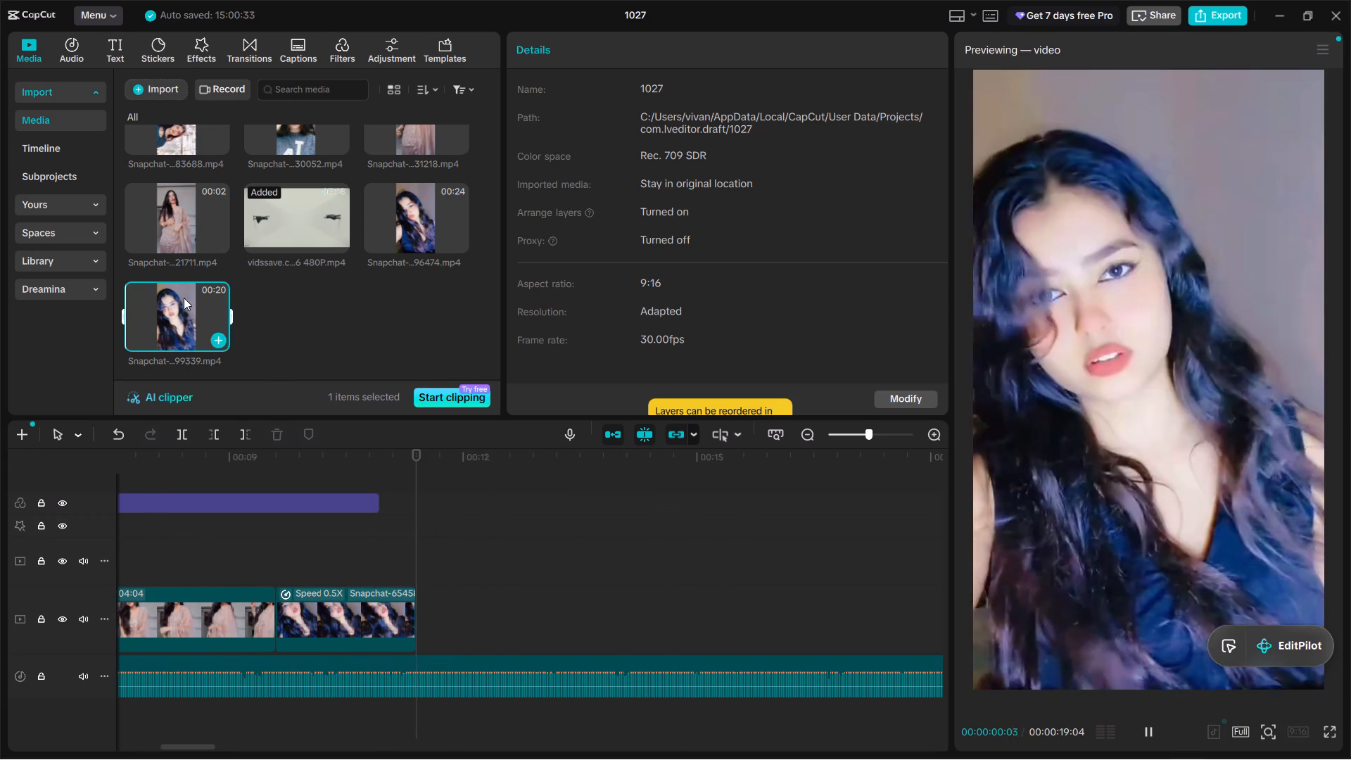
click(419, 201)
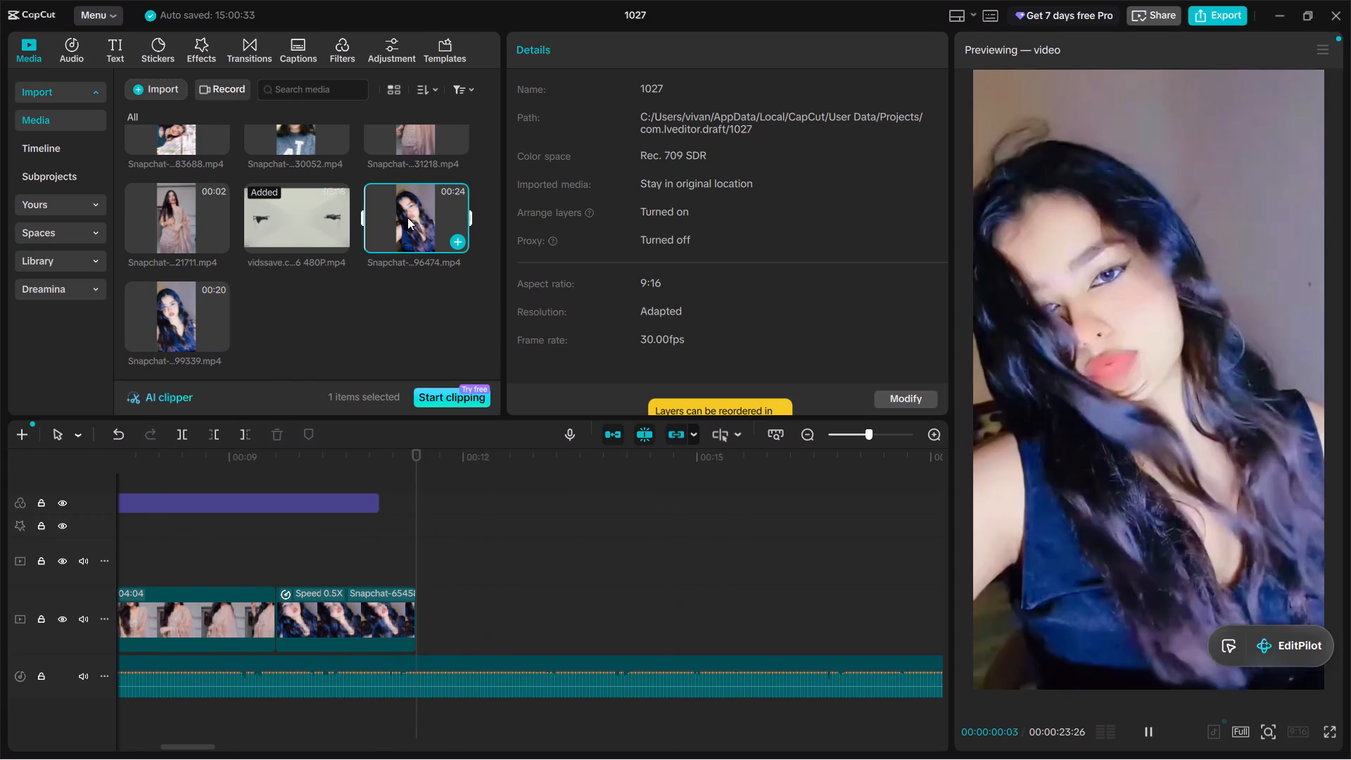
click(183, 305)
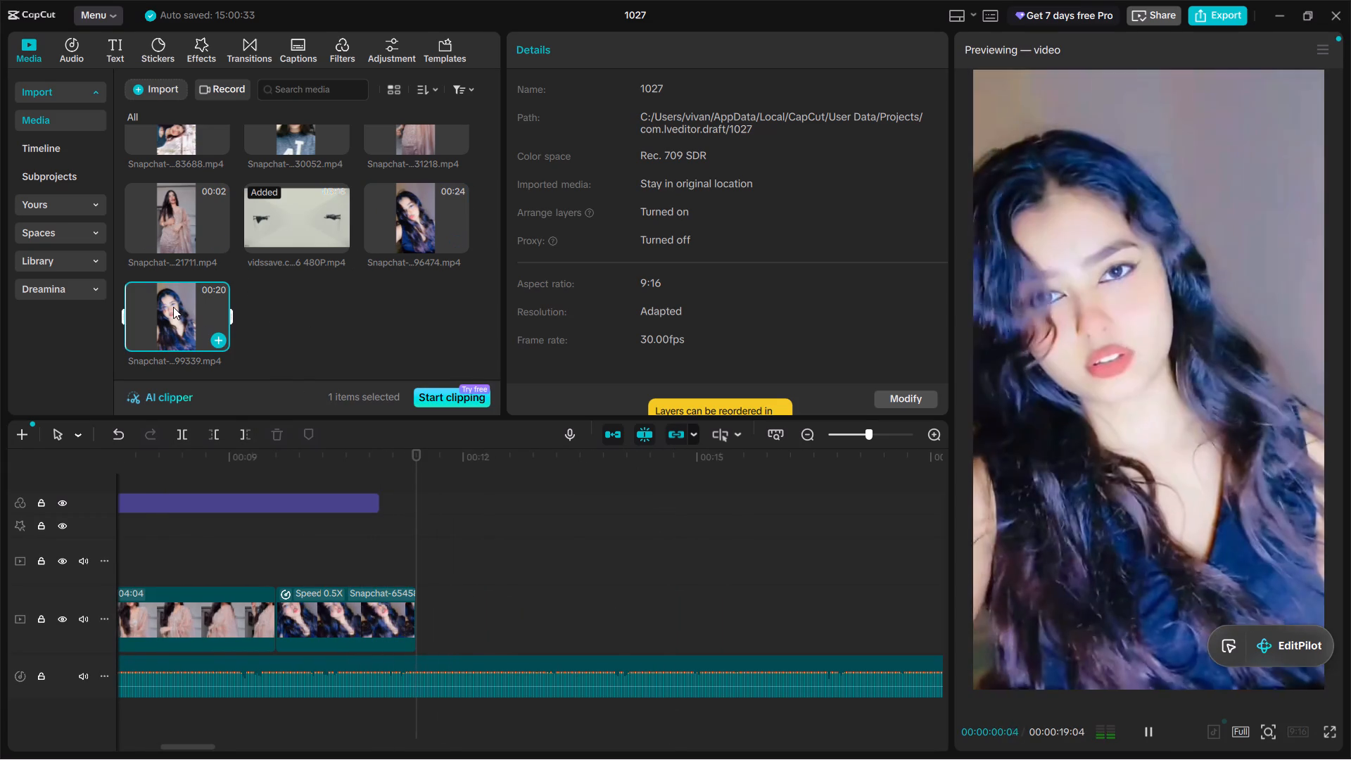
drag(173, 307, 437, 632)
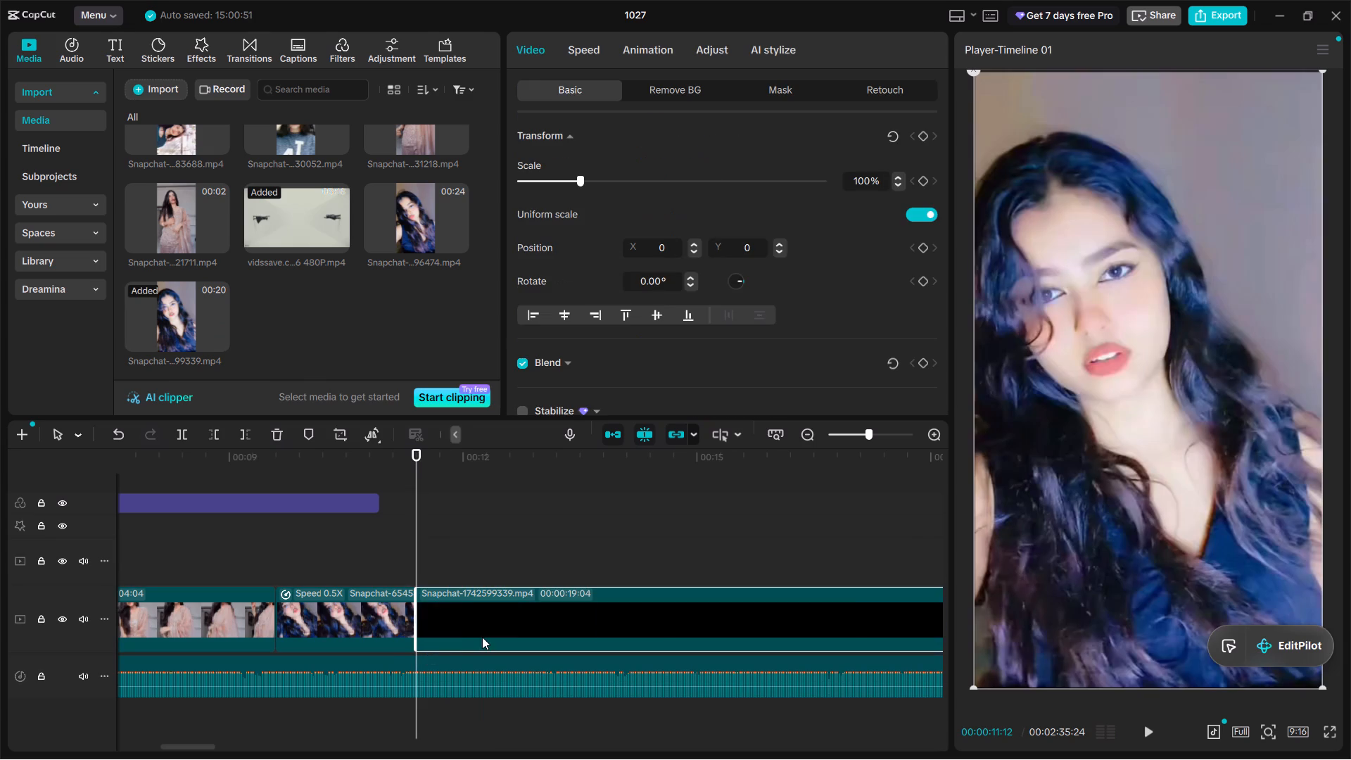
drag(414, 616, 781, 609)
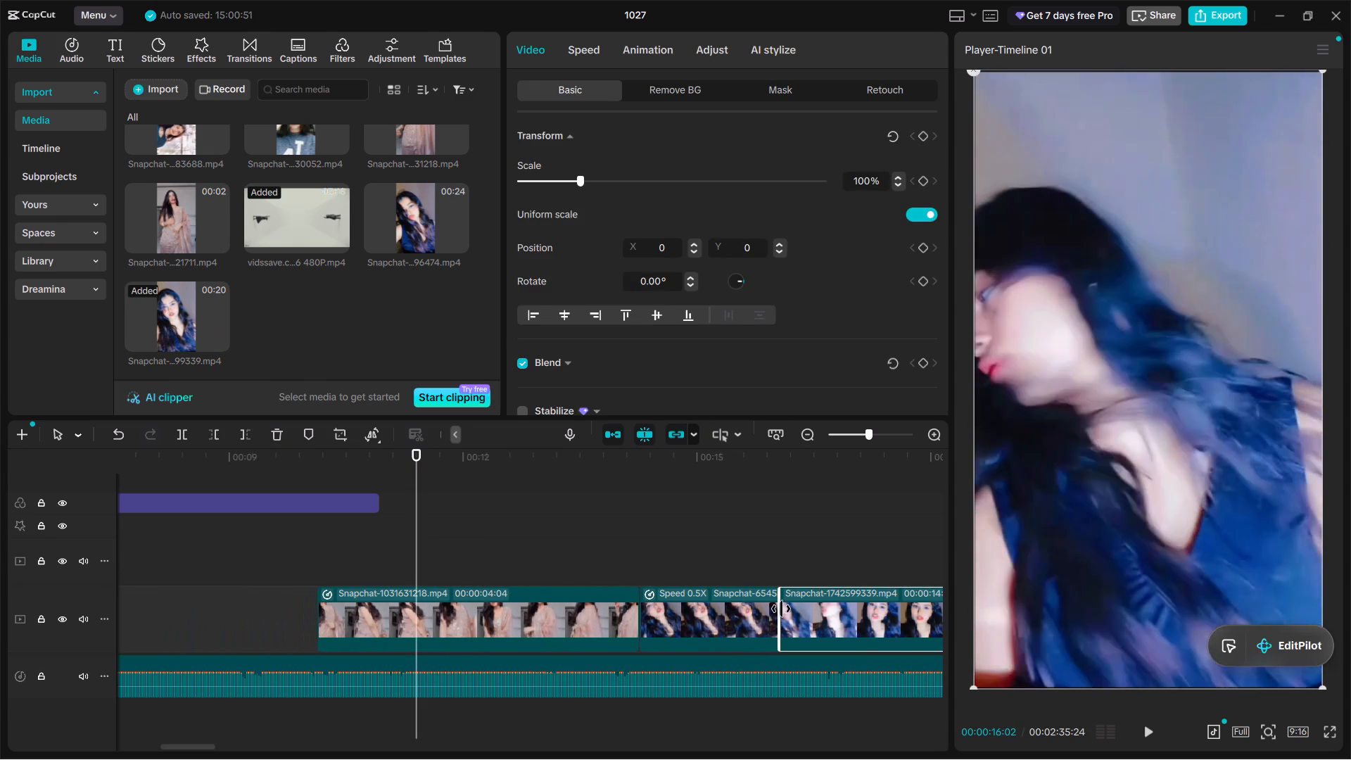
drag(781, 609, 781, 604)
key(space)
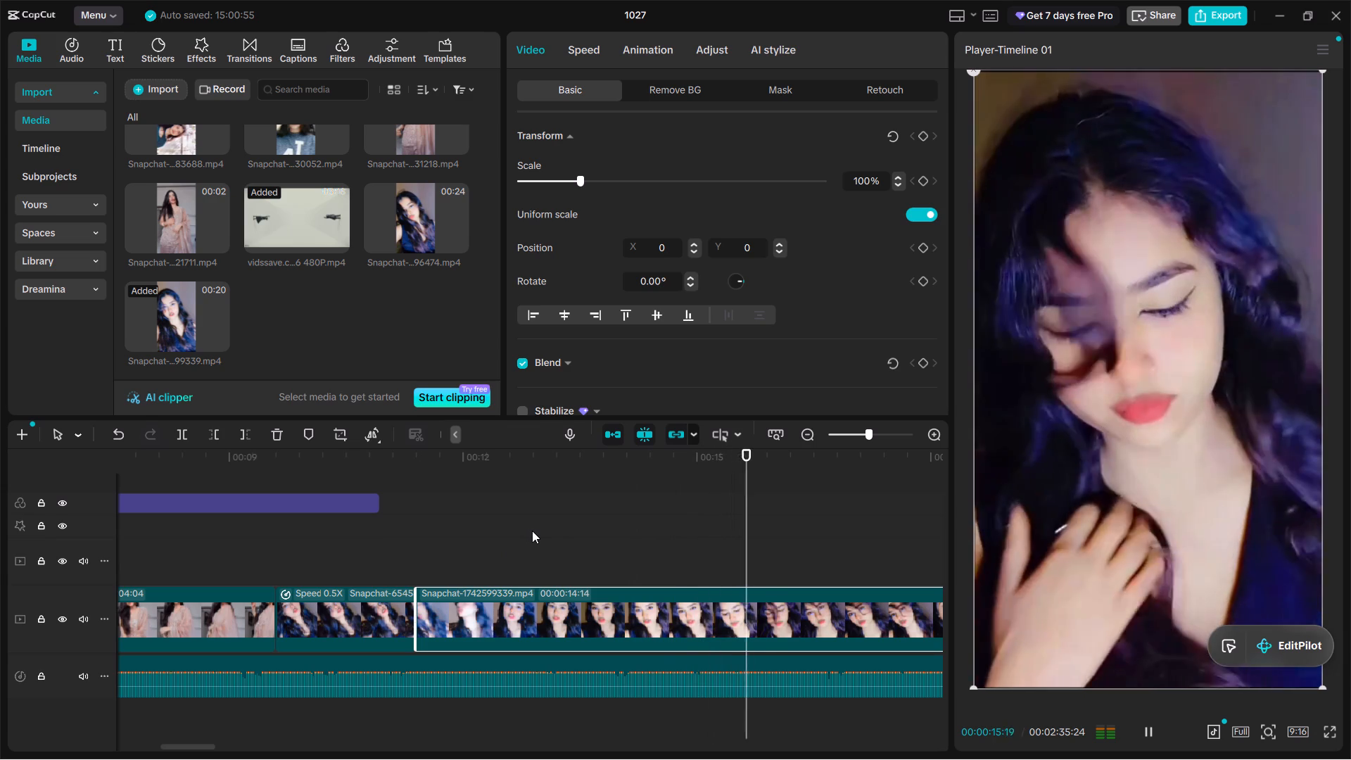
alt+scroll(611, 569, down, 1)
ctrl+scroll(611, 569, down, 14)
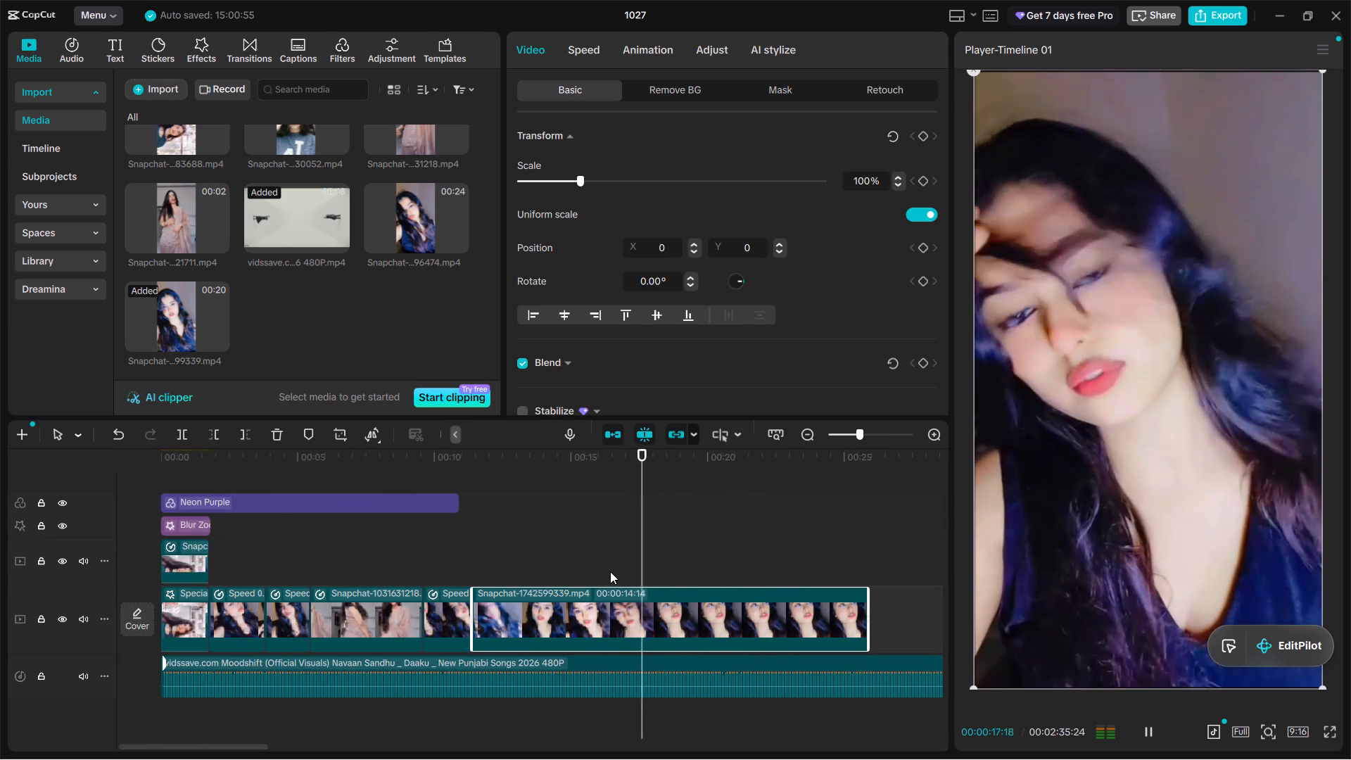
alt+scroll(610, 571, down, 4)
alt+scroll(347, 588, up, 3)
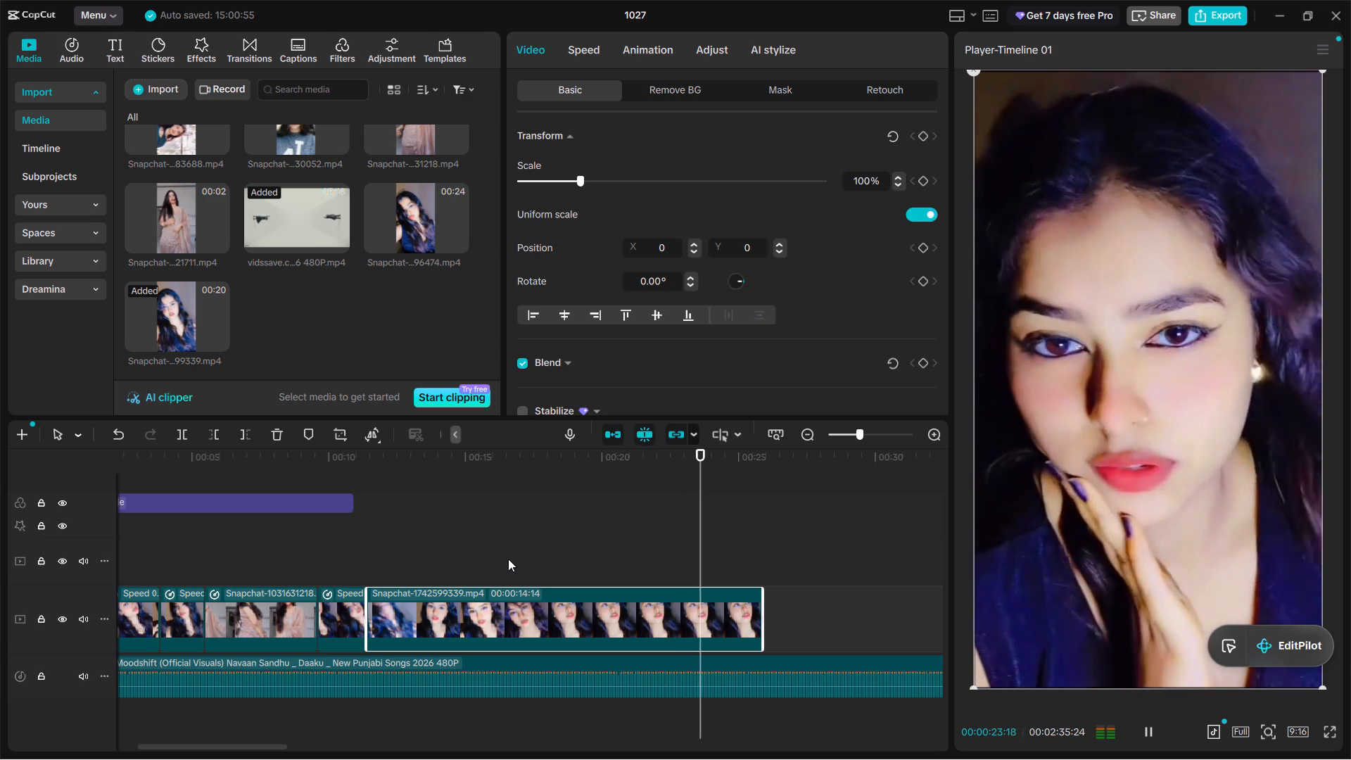
key(space)
click(597, 550)
drag(597, 550, 547, 538)
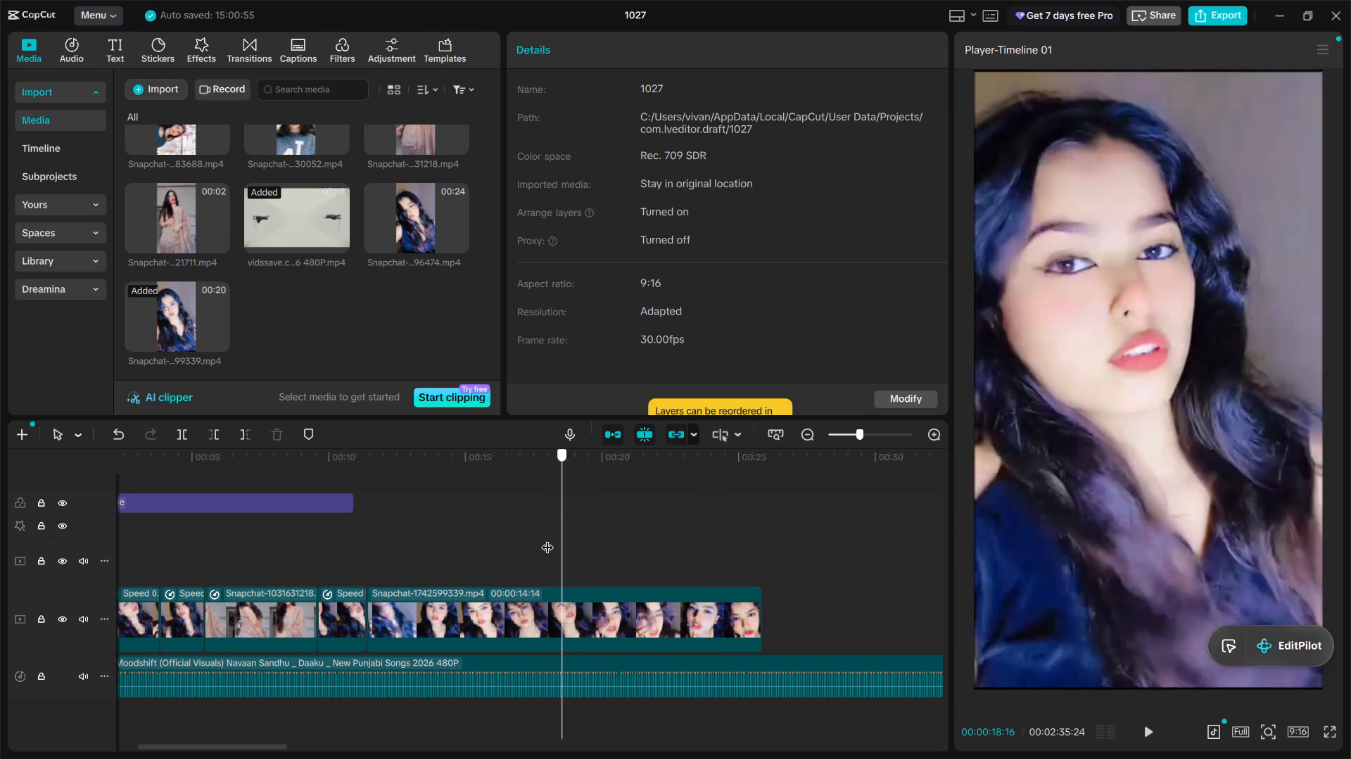
drag(547, 538, 542, 537)
key(space)
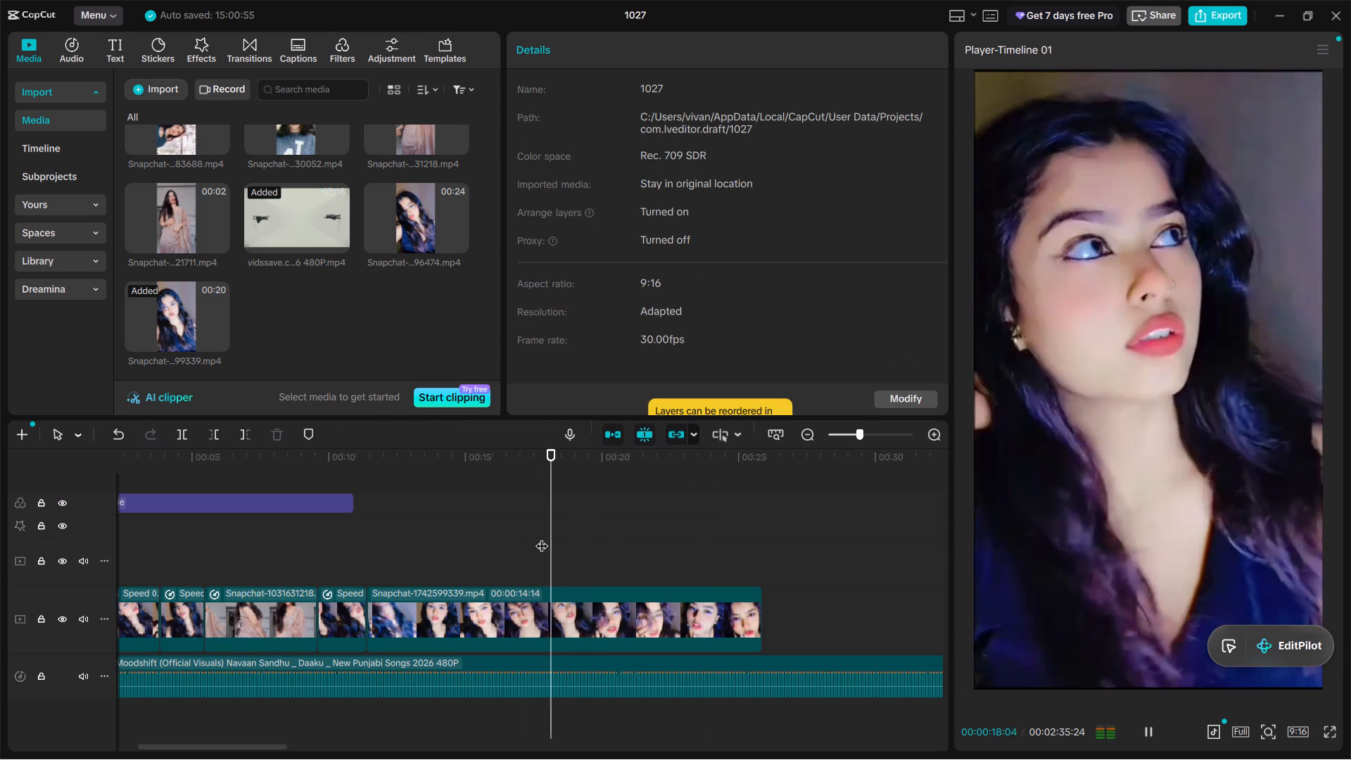
click(542, 537)
ctrl+click(531, 619)
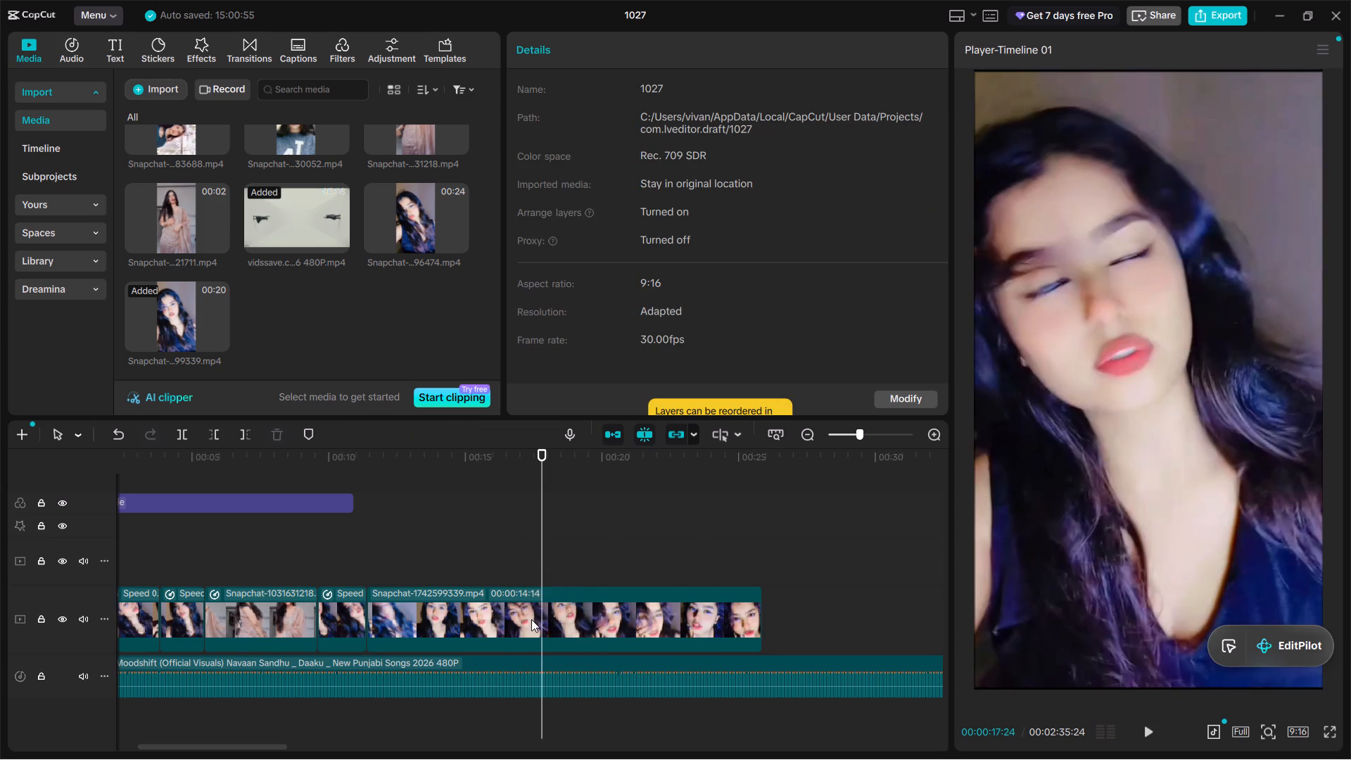
key(ctrl+b)
click(483, 619)
key(BackSpace)
click(378, 567)
click(369, 563)
key(space)
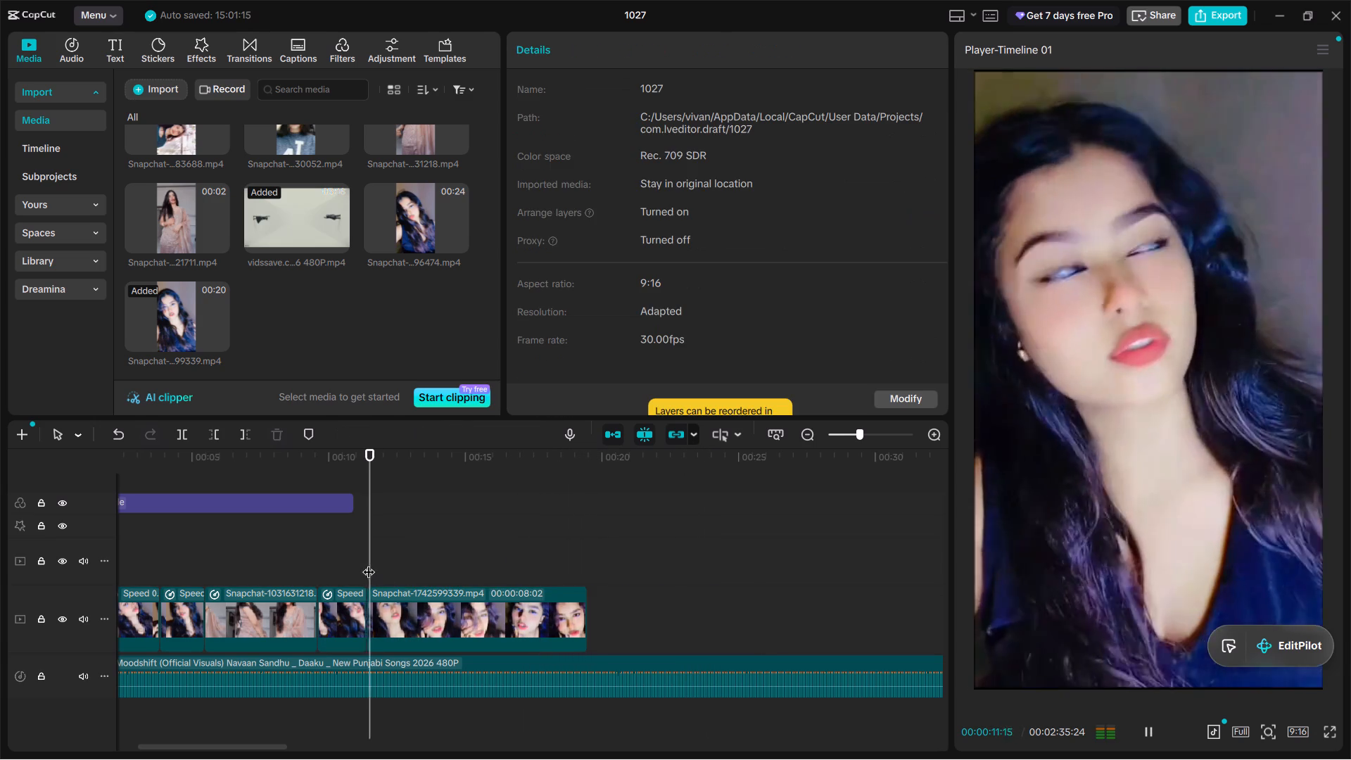
ctrl+scroll(411, 593, up, 12)
key(space)
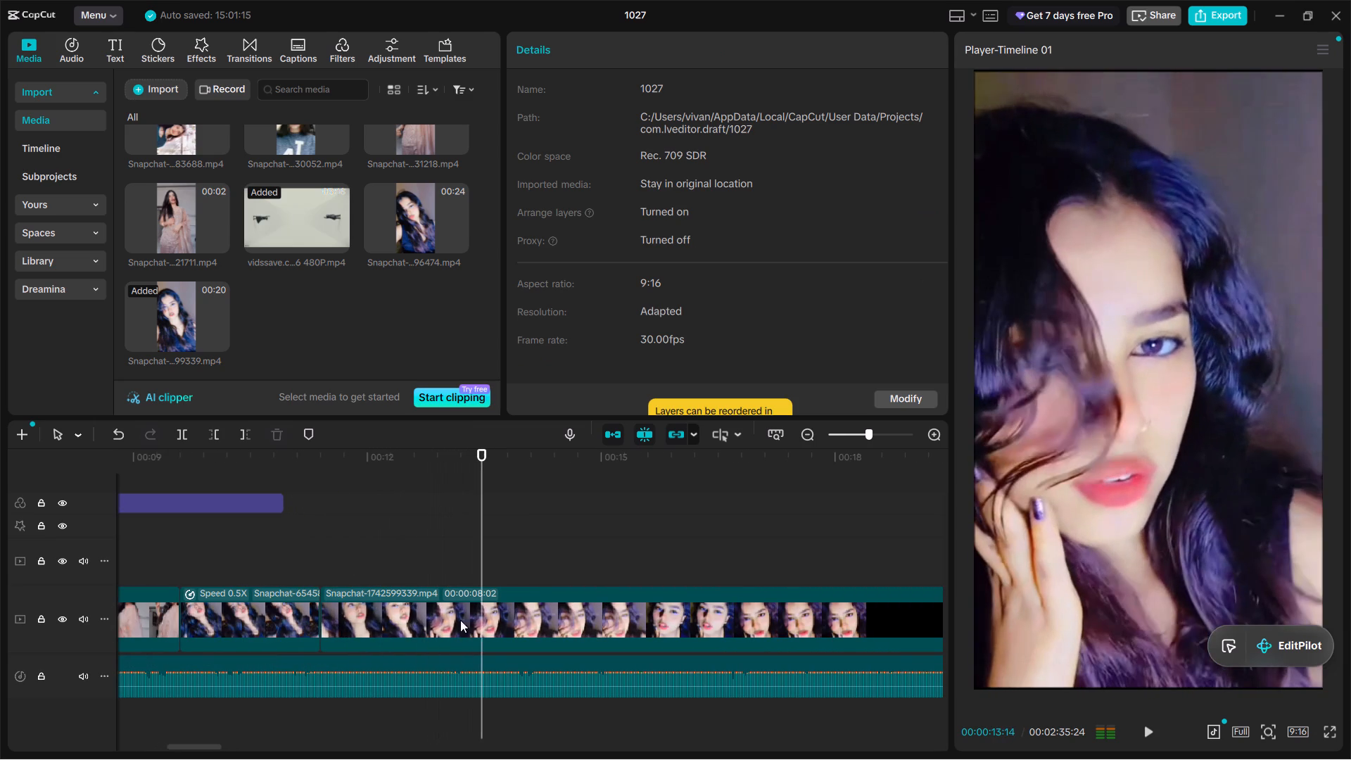
click(474, 622)
click(587, 44)
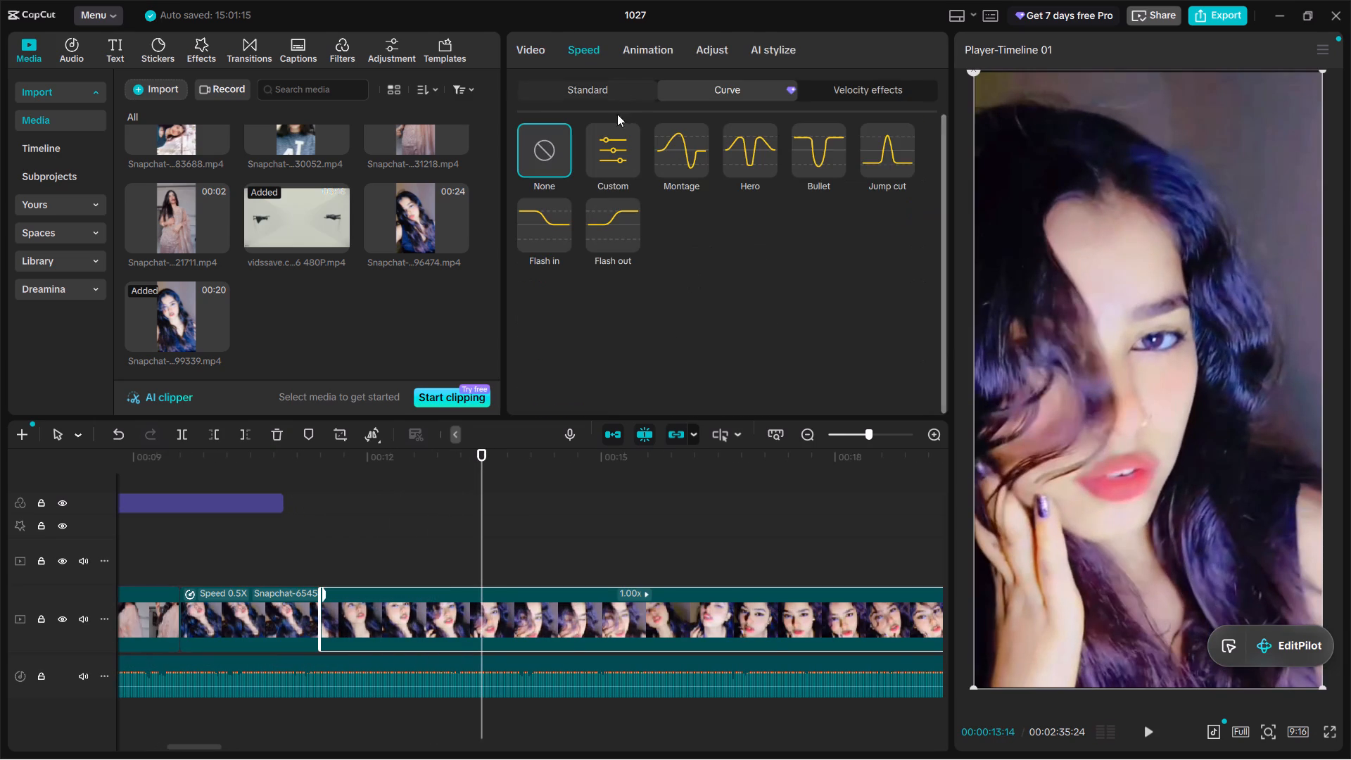
click(673, 169)
click(317, 550)
key(space)
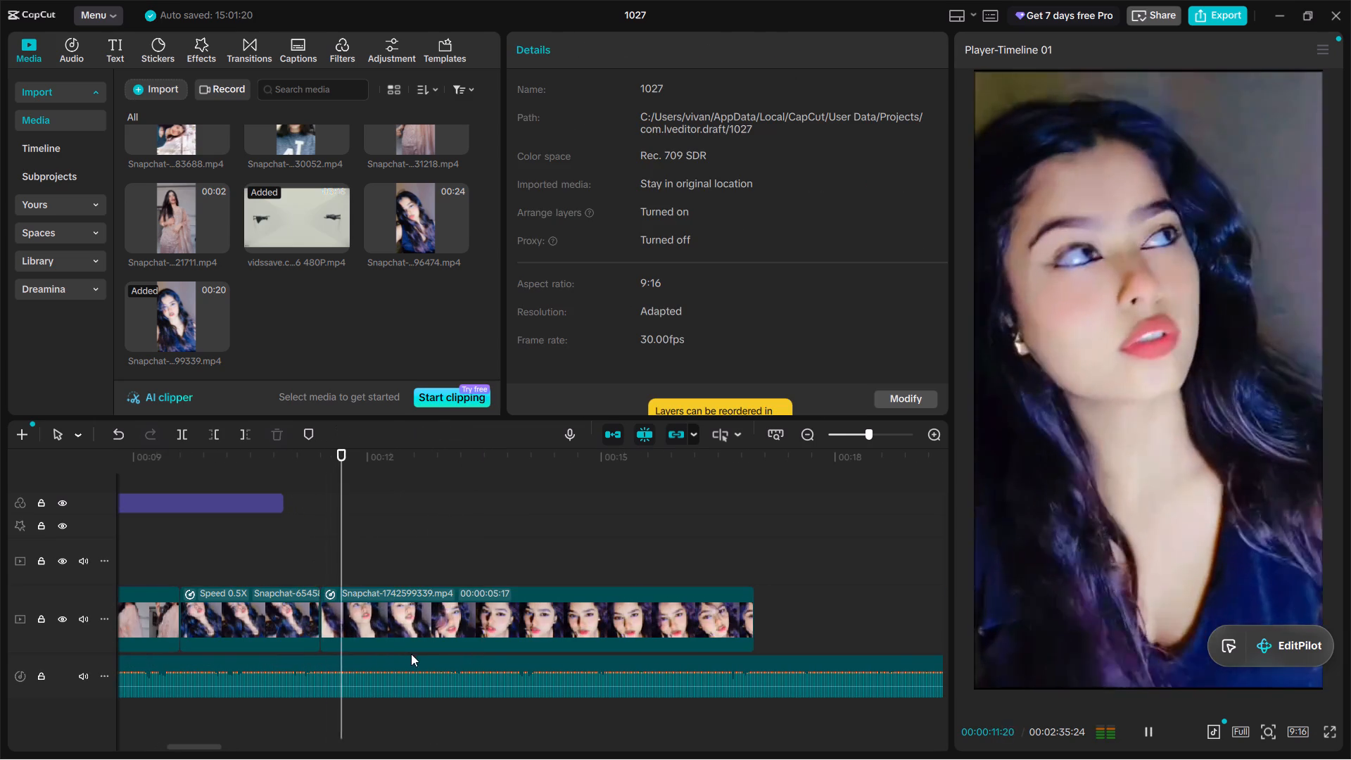
alt+scroll(425, 646, up, 4)
alt+scroll(426, 642, down, 2)
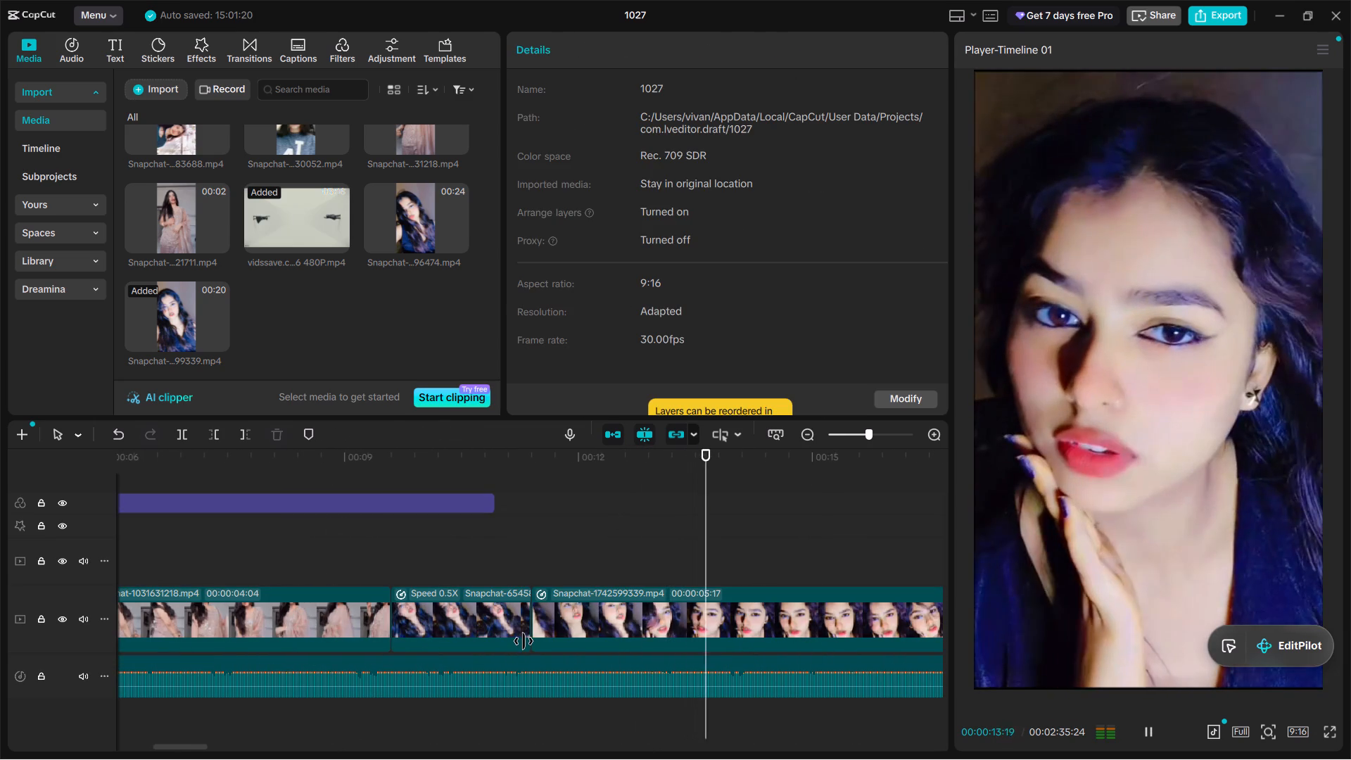
key(space)
click(674, 606)
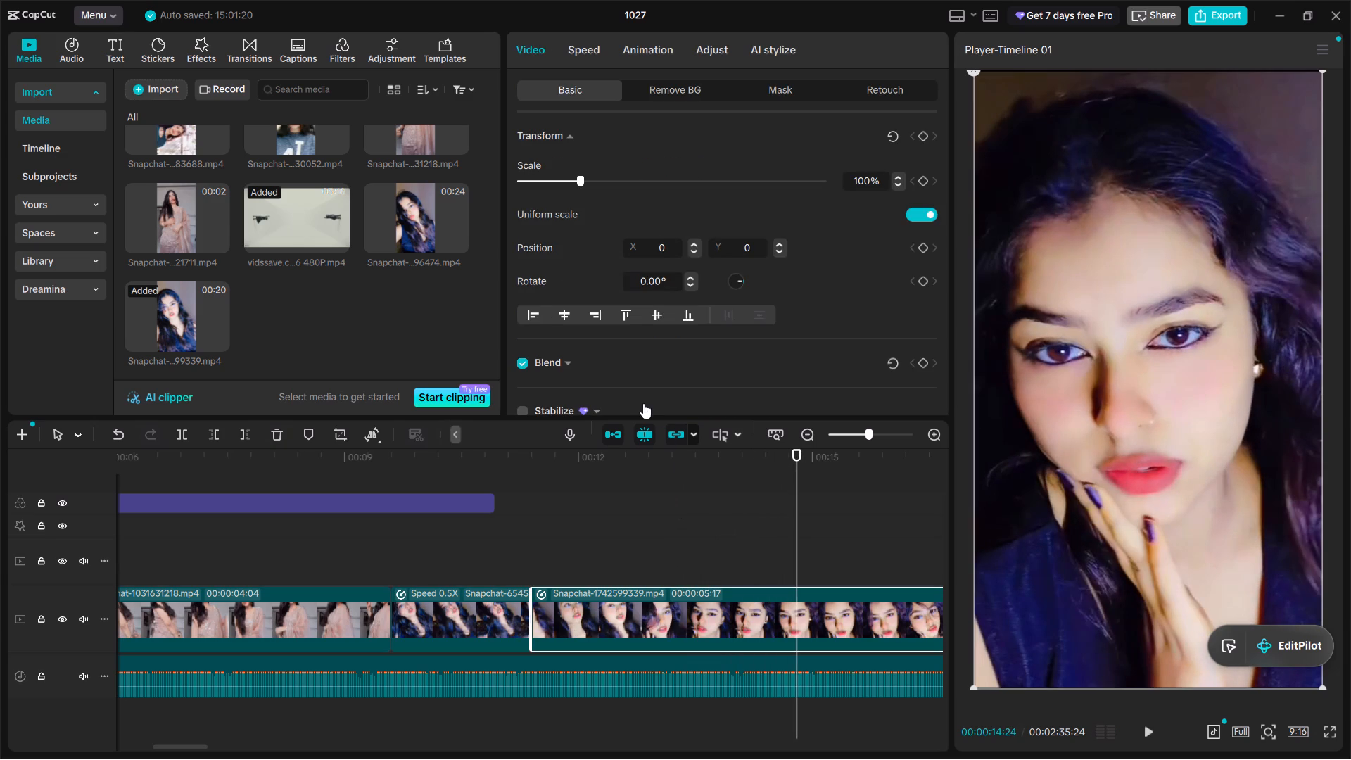
scroll(525, 303, down, 1)
key(ctrl+b)
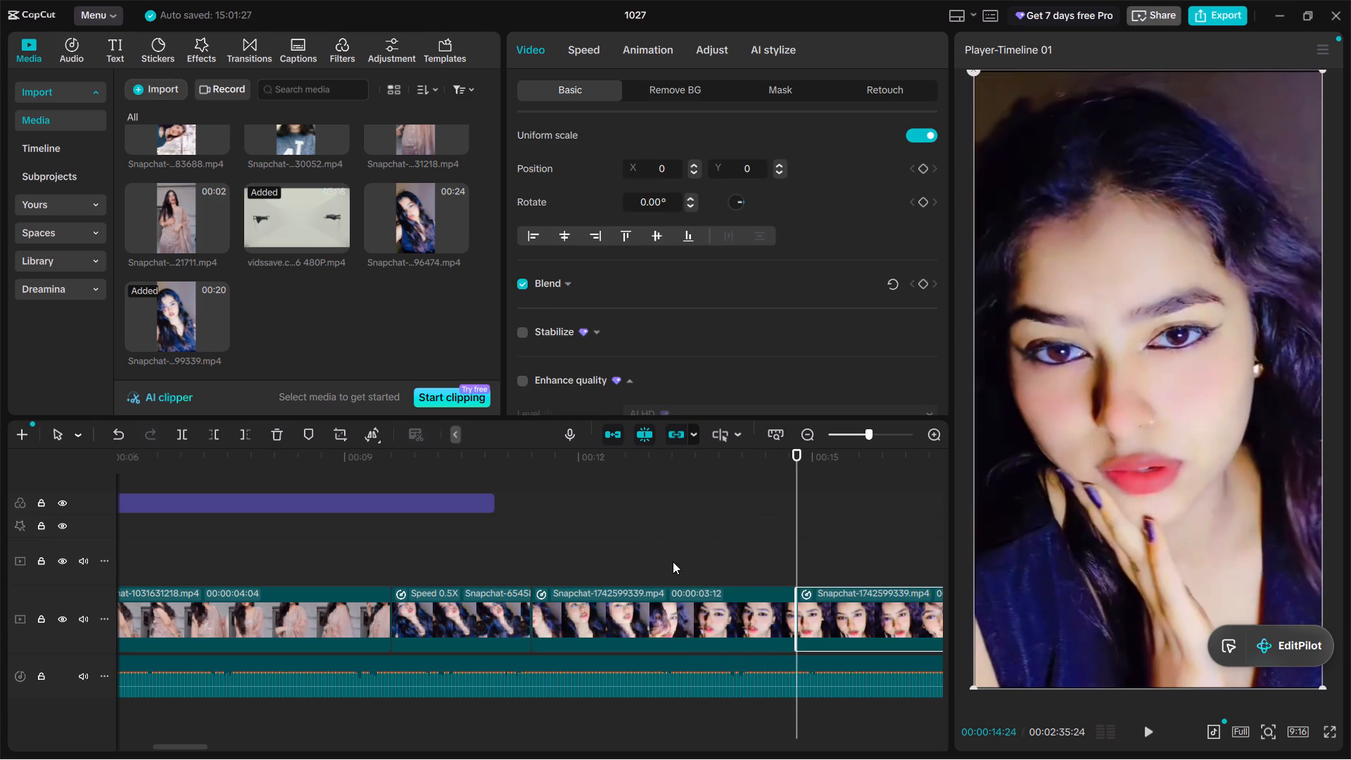
key(BackSpace)
click(643, 661)
click(628, 597)
click(540, 553)
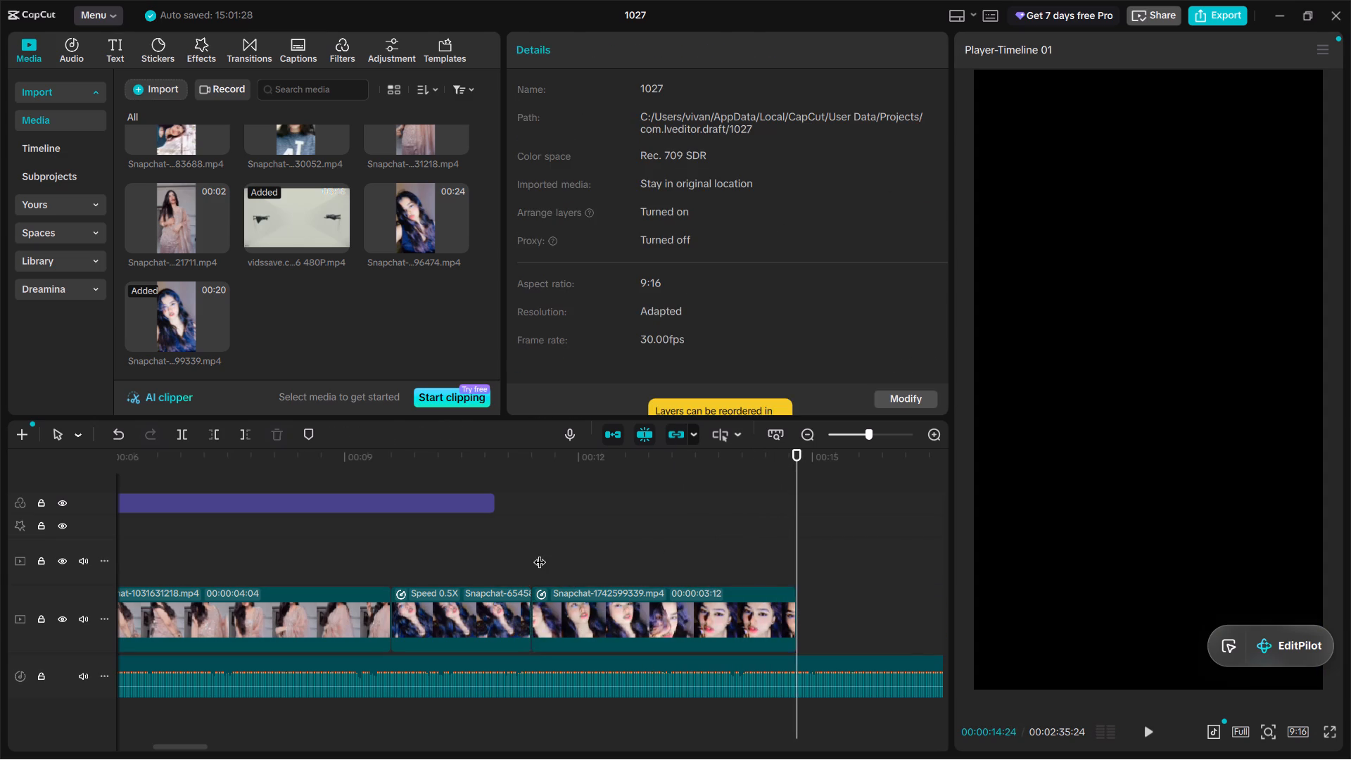
key(space)
alt+scroll(628, 601, up, 4)
alt+scroll(628, 601, down, 4)
alt+scroll(628, 601, up, 5)
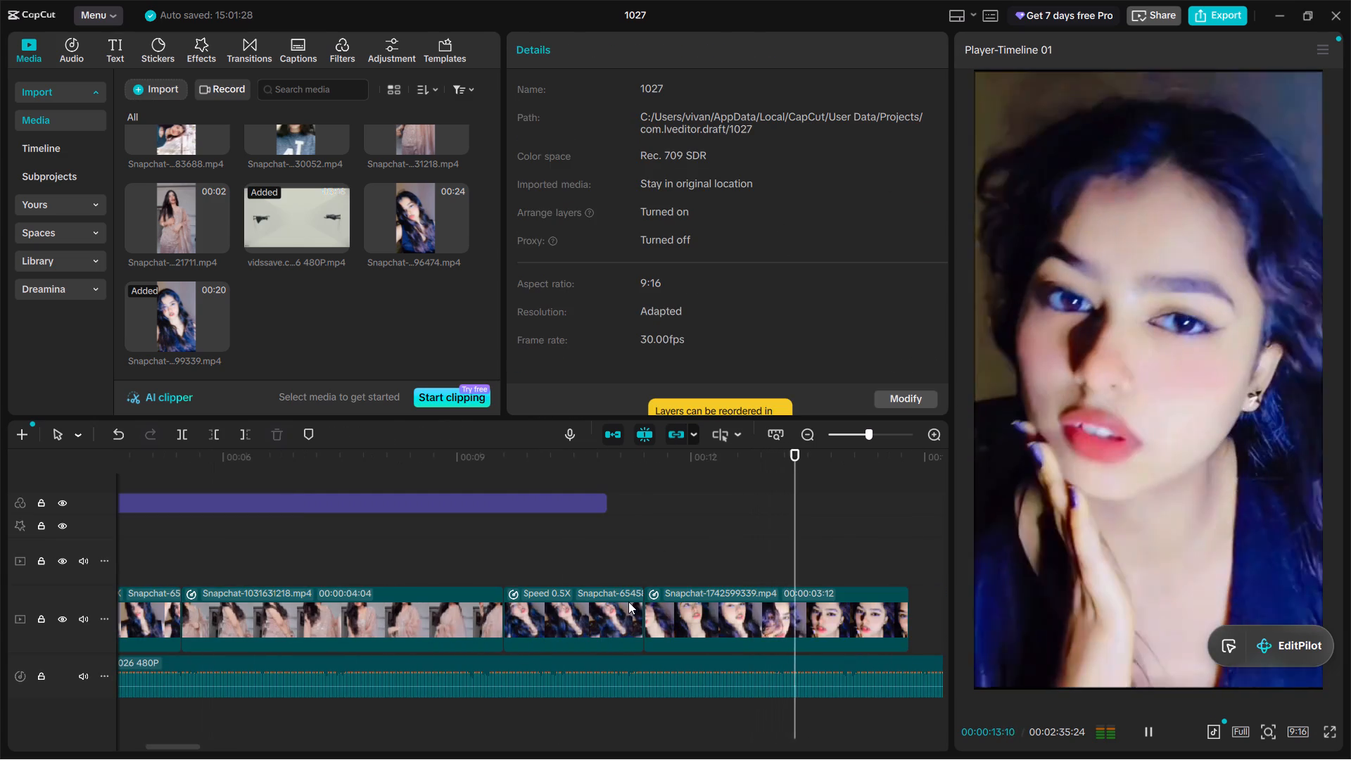
click(753, 526)
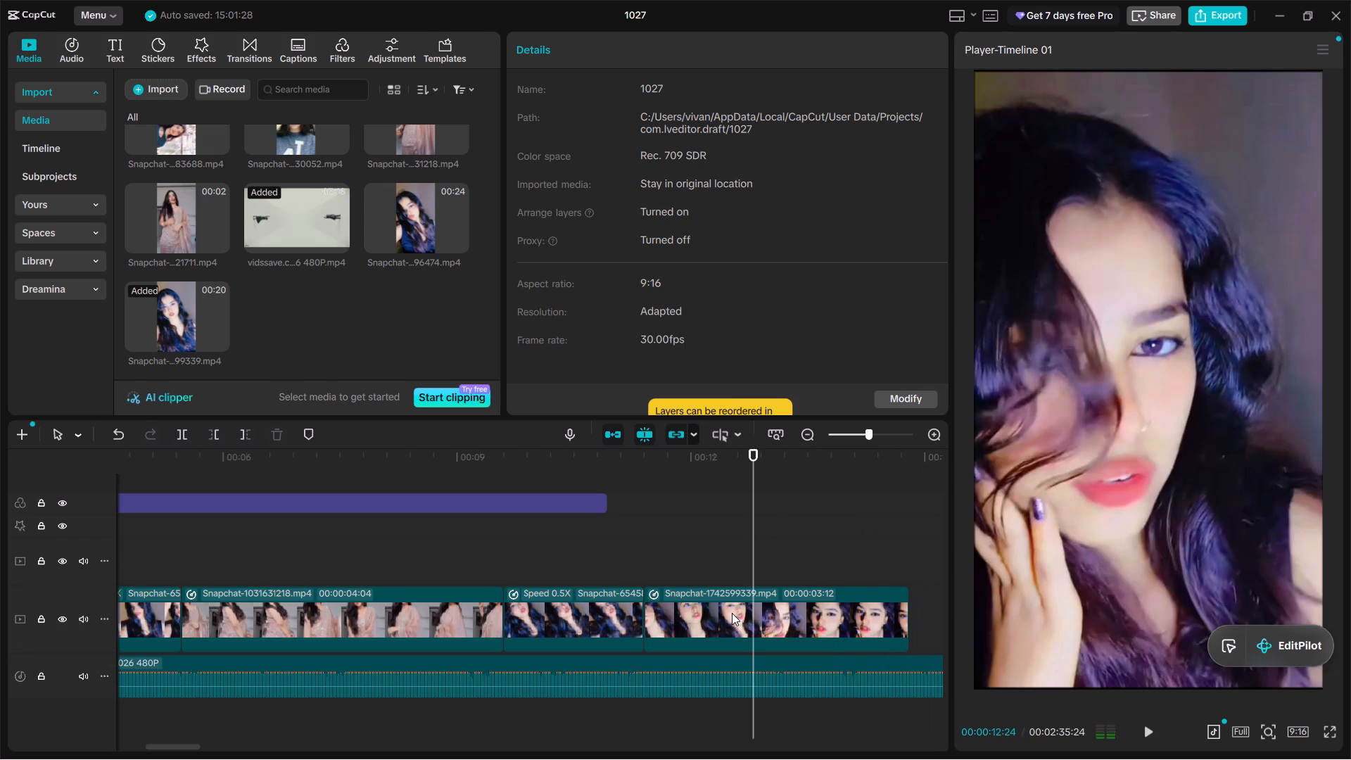
click(732, 615)
click(581, 54)
scroll(585, 338, down, 3)
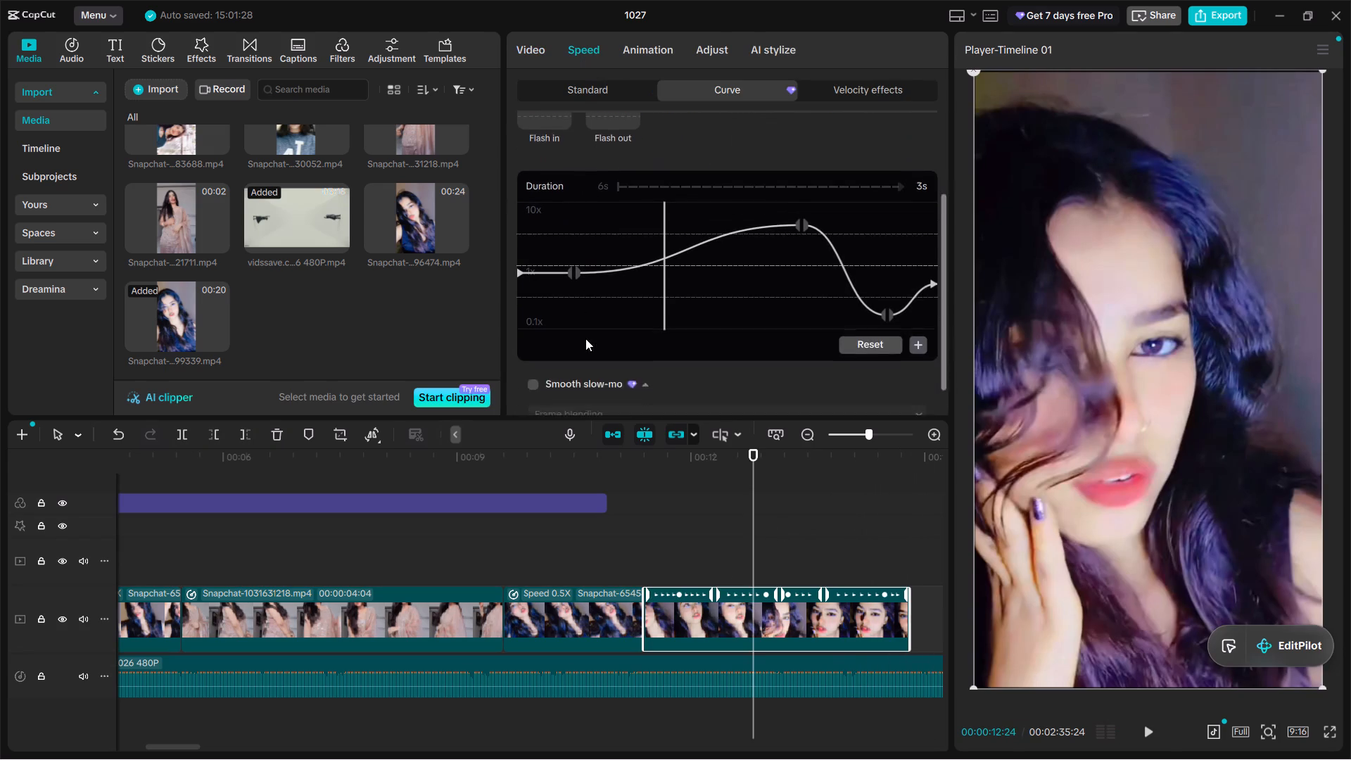
click(532, 349)
click(578, 389)
click(585, 384)
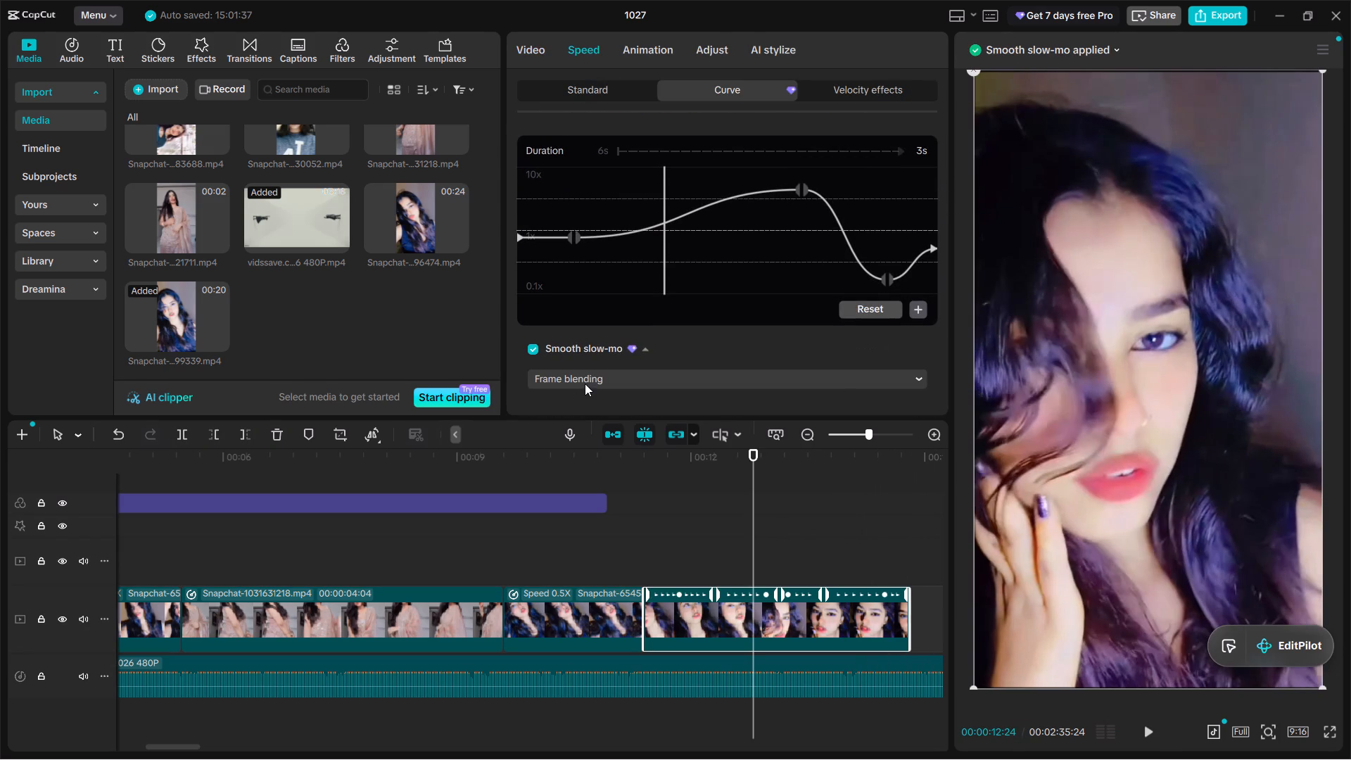
click(603, 464)
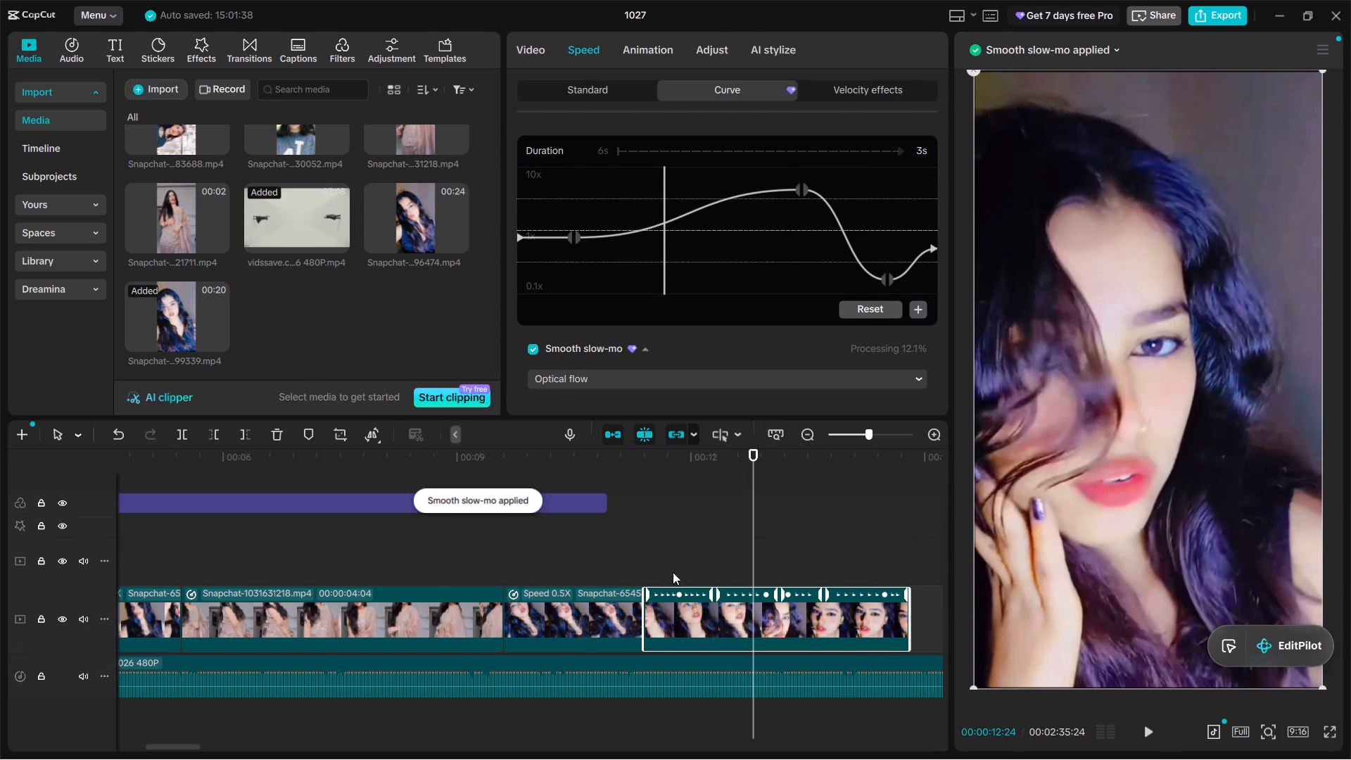
alt+scroll(679, 587, down, 2)
ctrl+scroll(528, 578, down, 12)
alt+scroll(497, 546, up, 3)
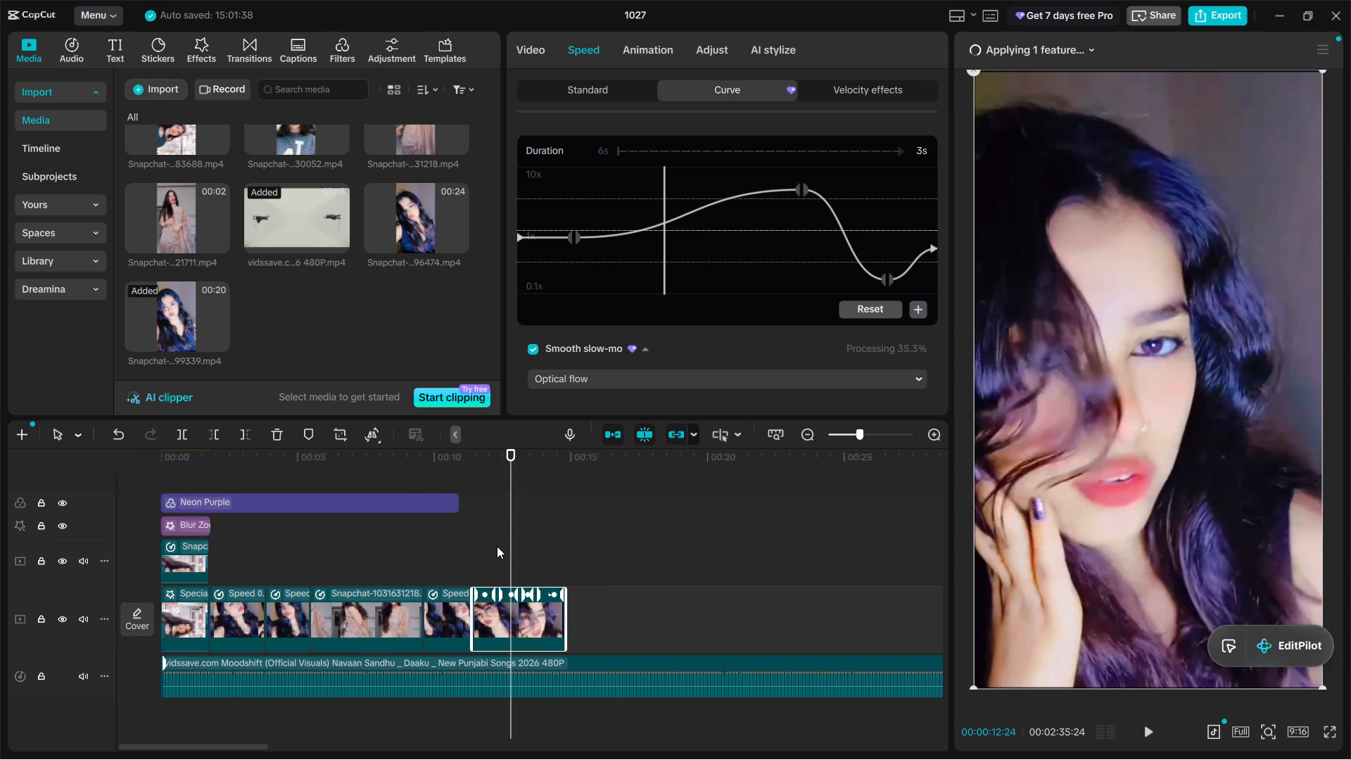
alt+scroll(497, 546, up, 2)
alt+scroll(499, 555, down, 1)
alt+scroll(495, 555, up, 3)
click(481, 552)
click(477, 551)
key(space)
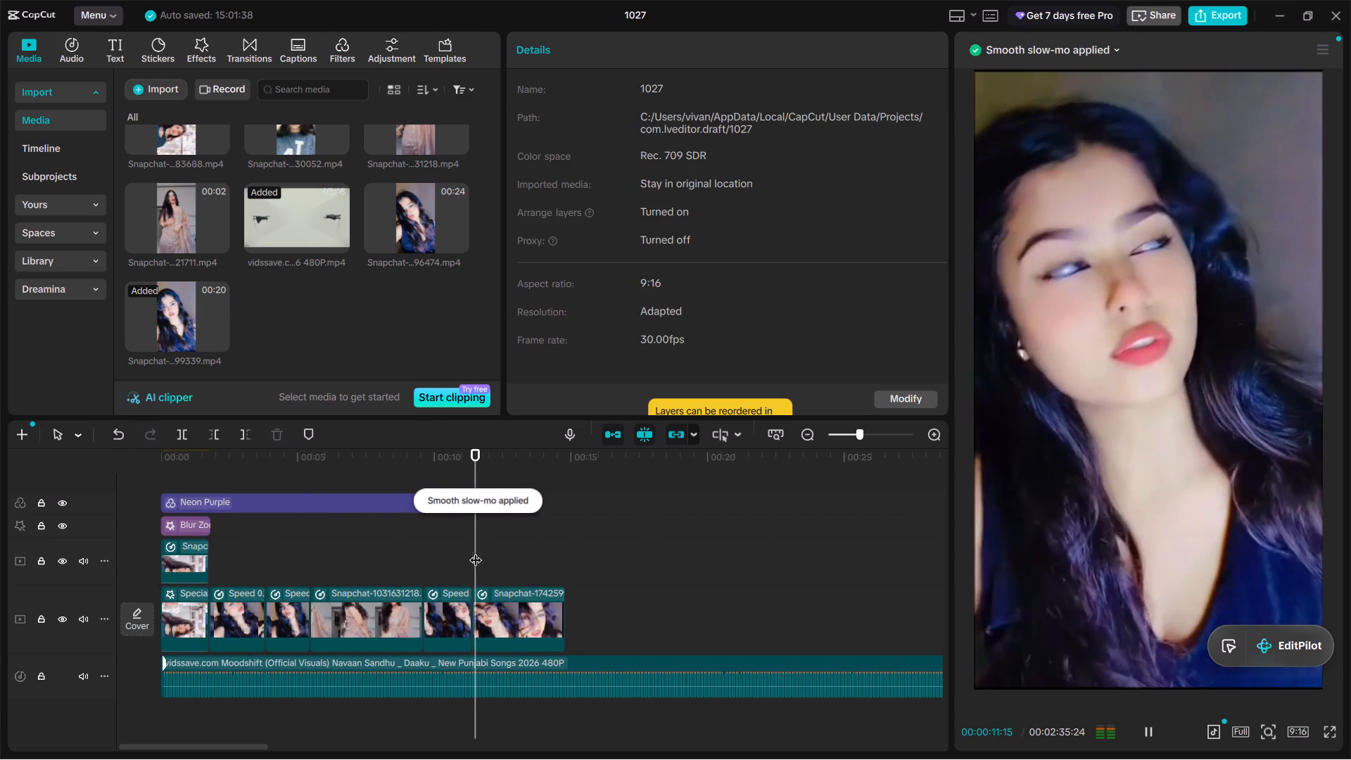
alt+scroll(495, 564, up, 2)
alt+scroll(514, 566, down, 2)
alt+scroll(515, 567, up, 3)
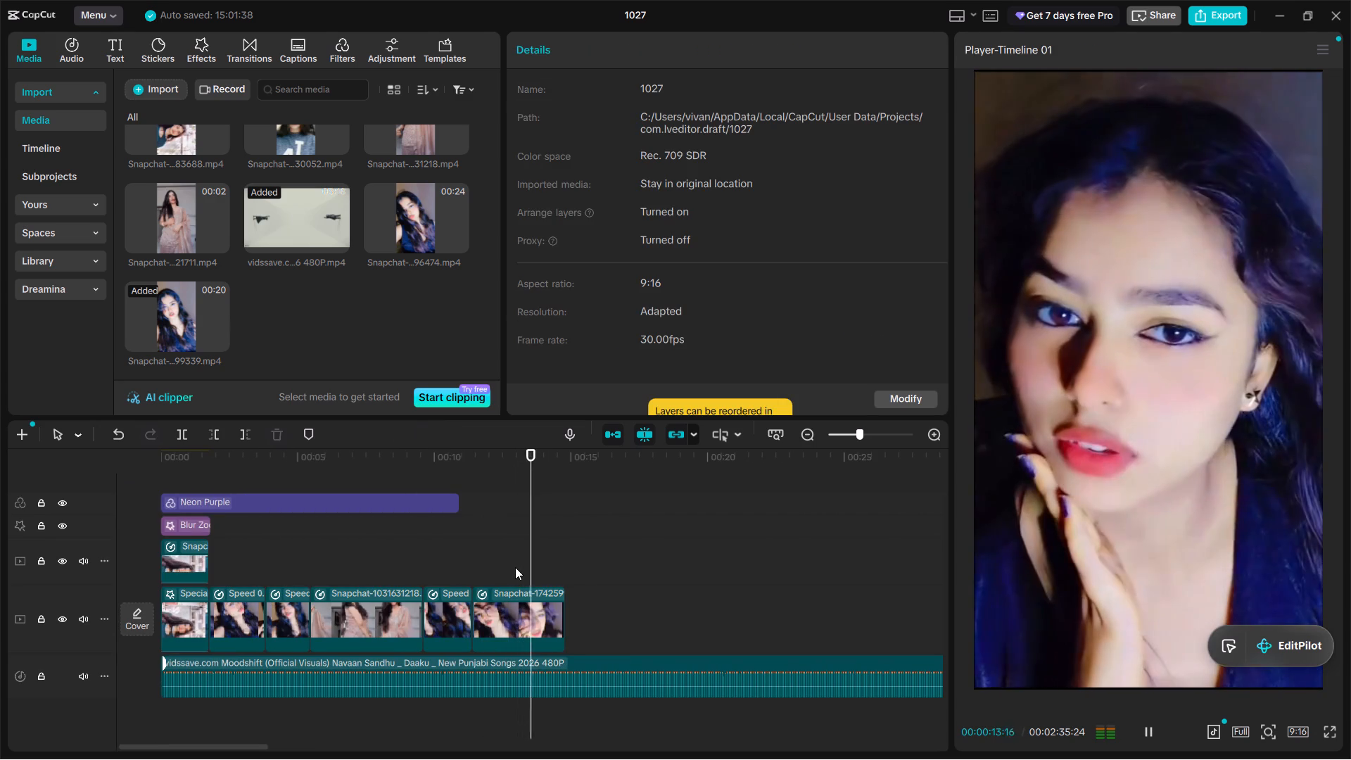
alt+scroll(519, 567, down, 2)
alt+scroll(519, 567, up, 3)
key(space)
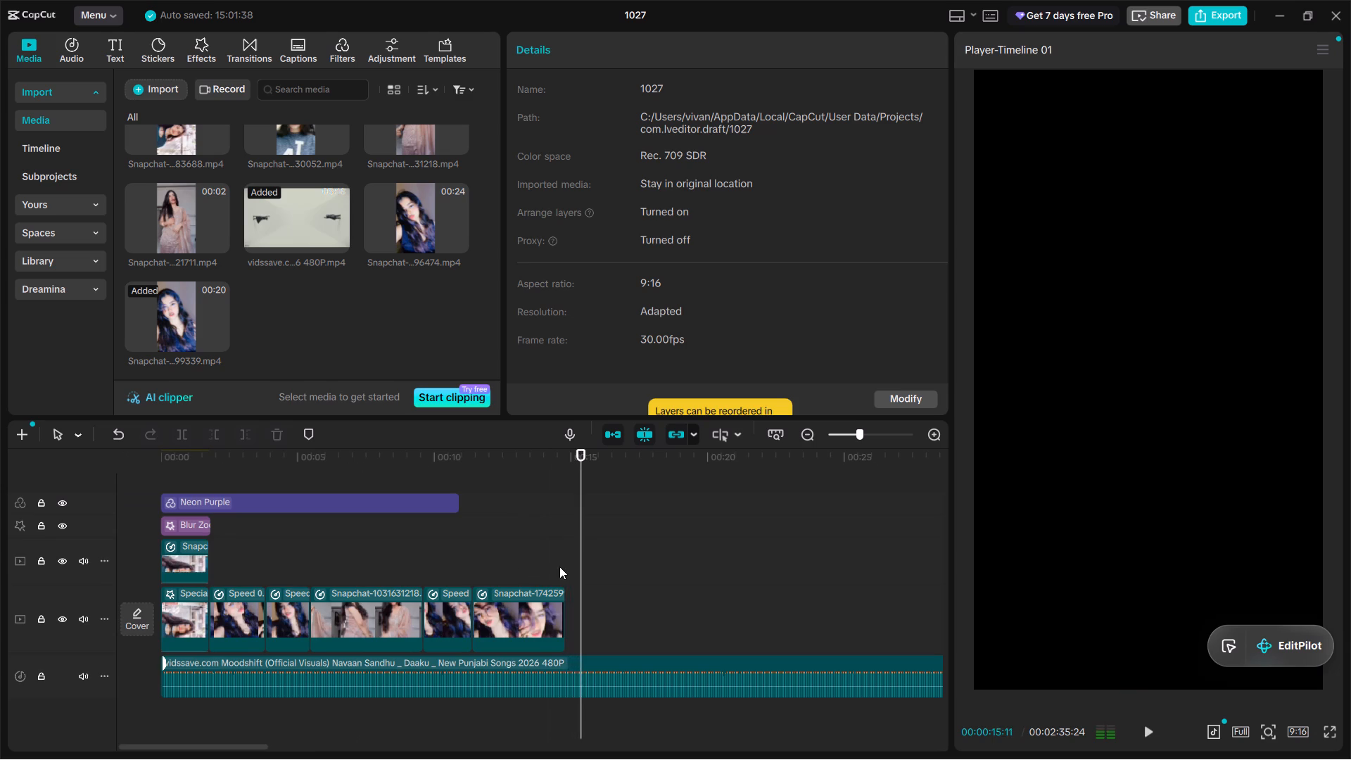
double_click(560, 566)
Extend the end of the Neon Purple filter to the end of the last main-track clip.
click(417, 543)
drag(414, 543, 383, 545)
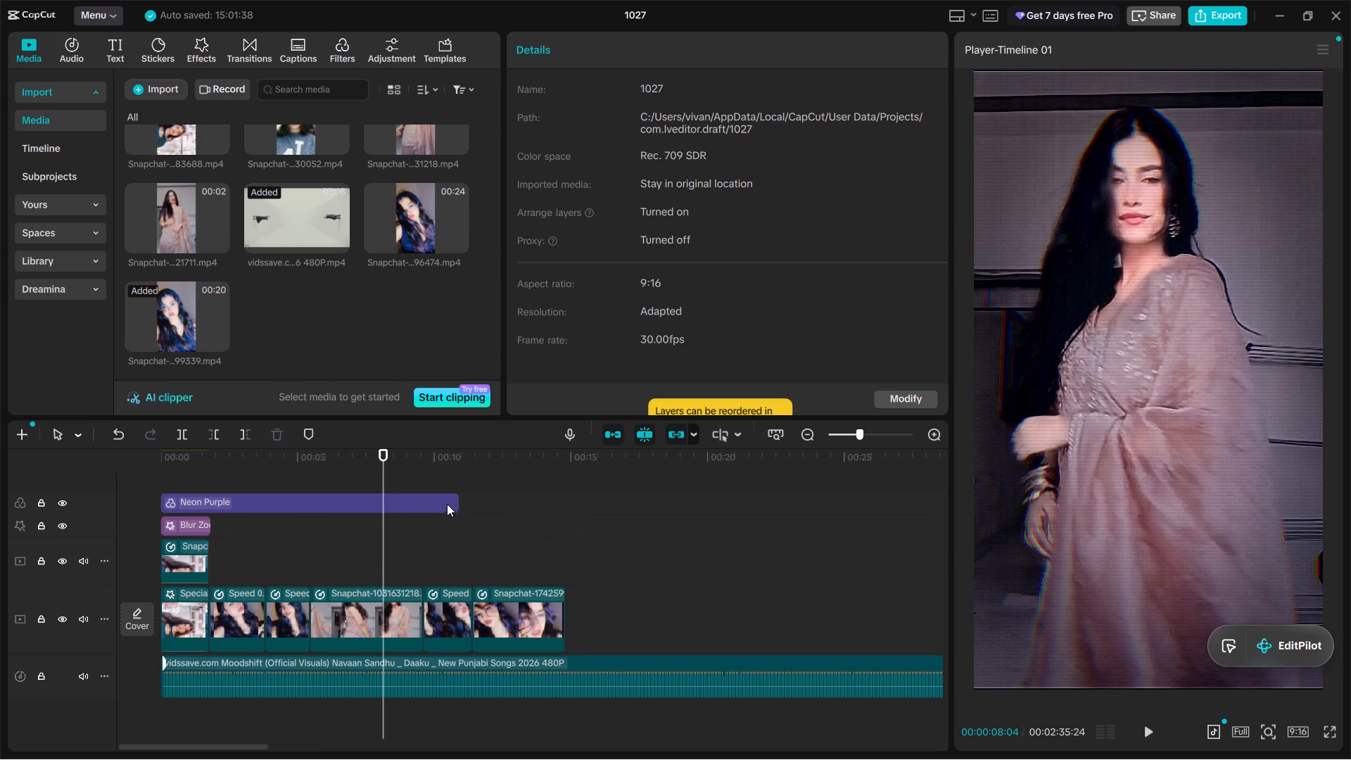
click(447, 504)
drag(461, 502, 559, 509)
Play the last clip with the Neon Purple filter and the audio through to its end.
click(497, 554)
key(space)
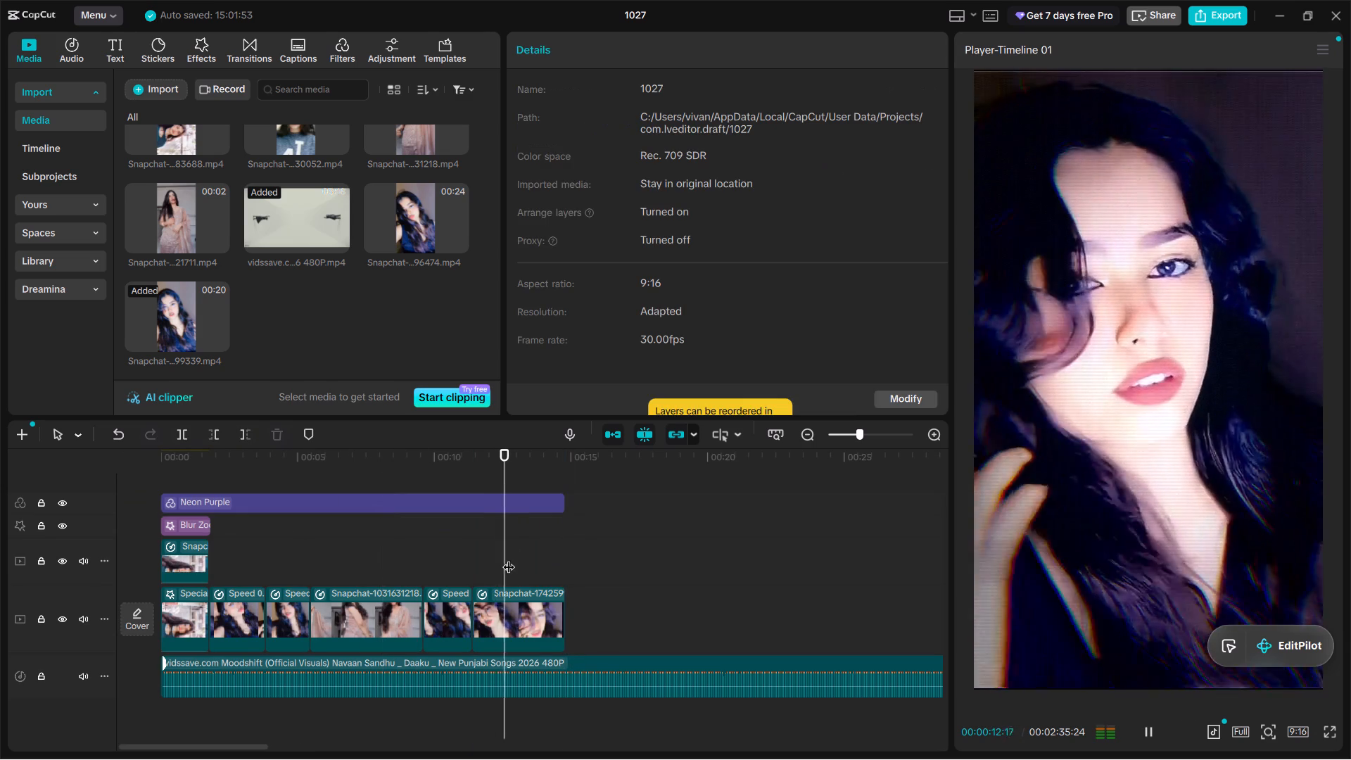
alt+scroll(509, 558, up, 3)
alt+scroll(509, 558, down, 3)
alt+scroll(509, 558, up, 4)
alt+scroll(509, 558, down, 5)
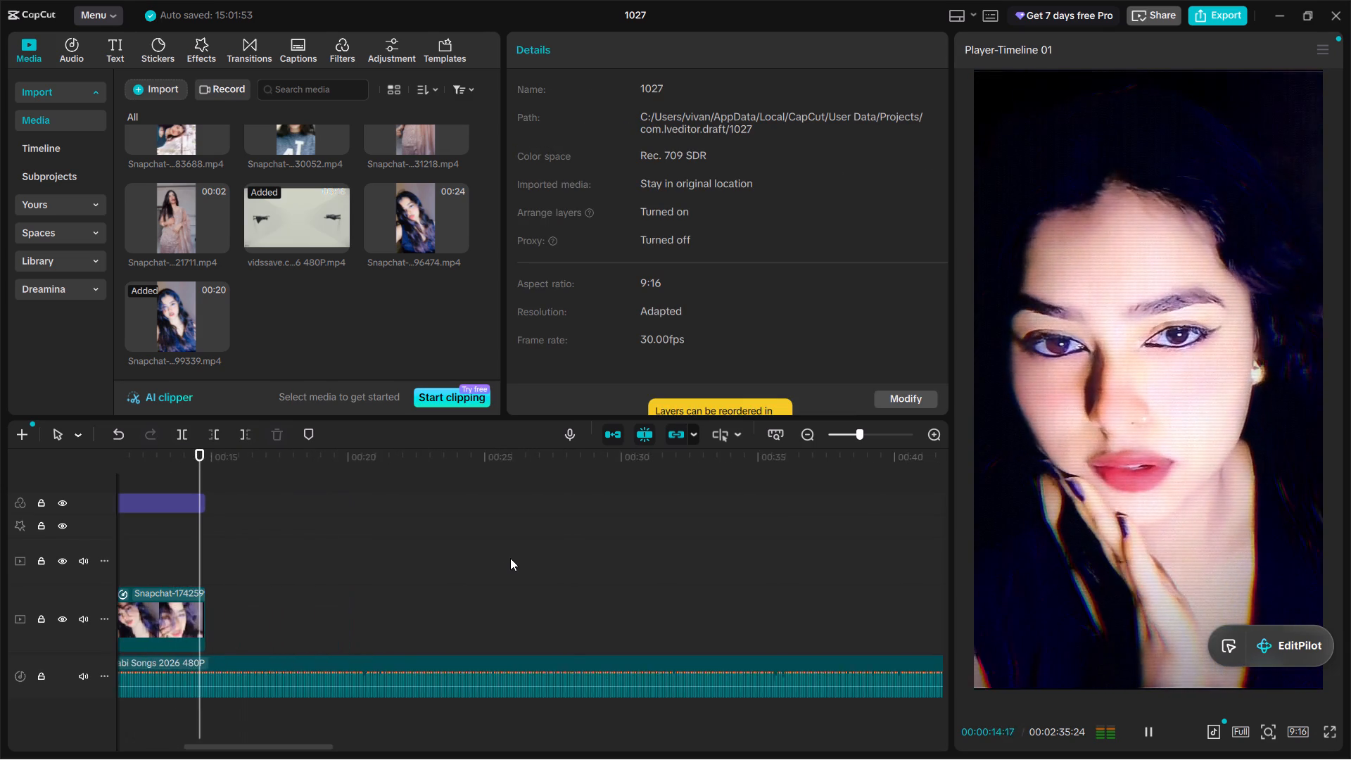
alt+scroll(510, 558, down, 1)
alt+scroll(510, 558, up, 6)
key(space)
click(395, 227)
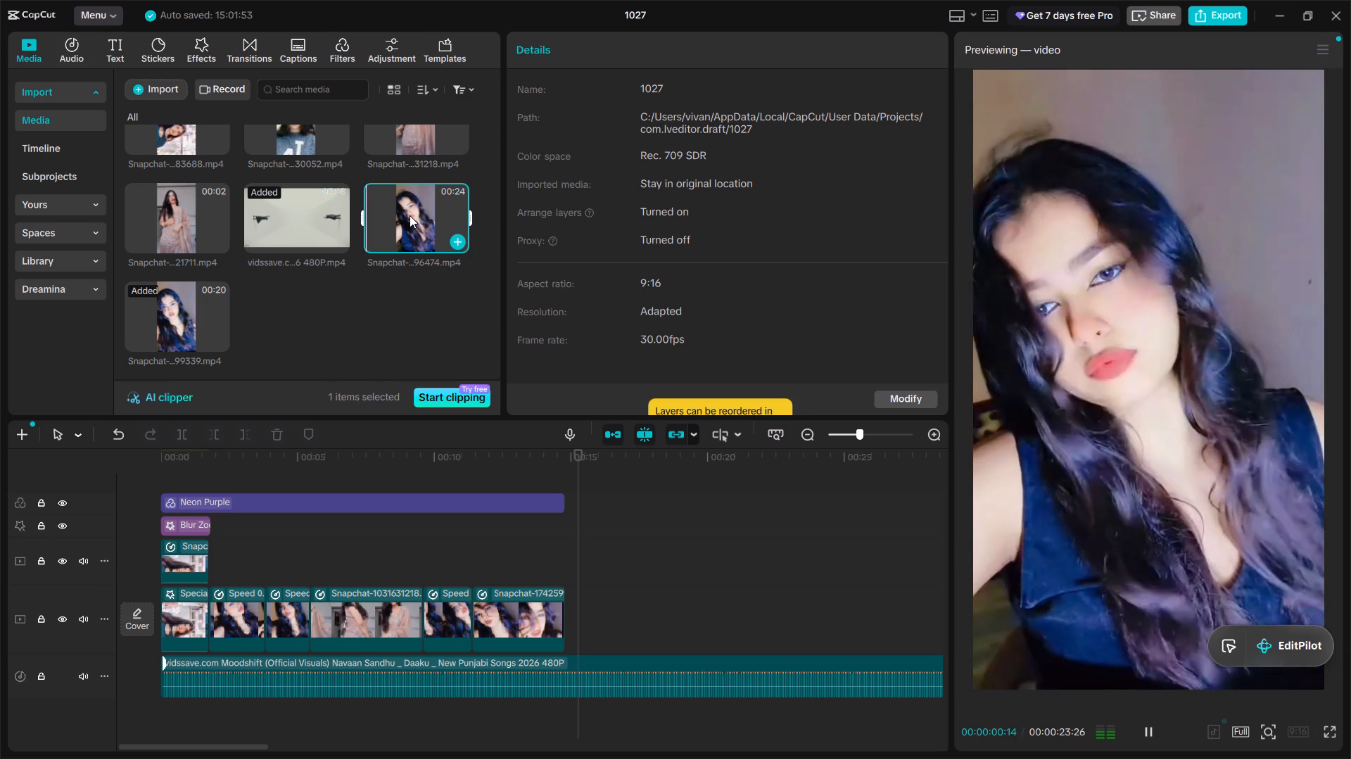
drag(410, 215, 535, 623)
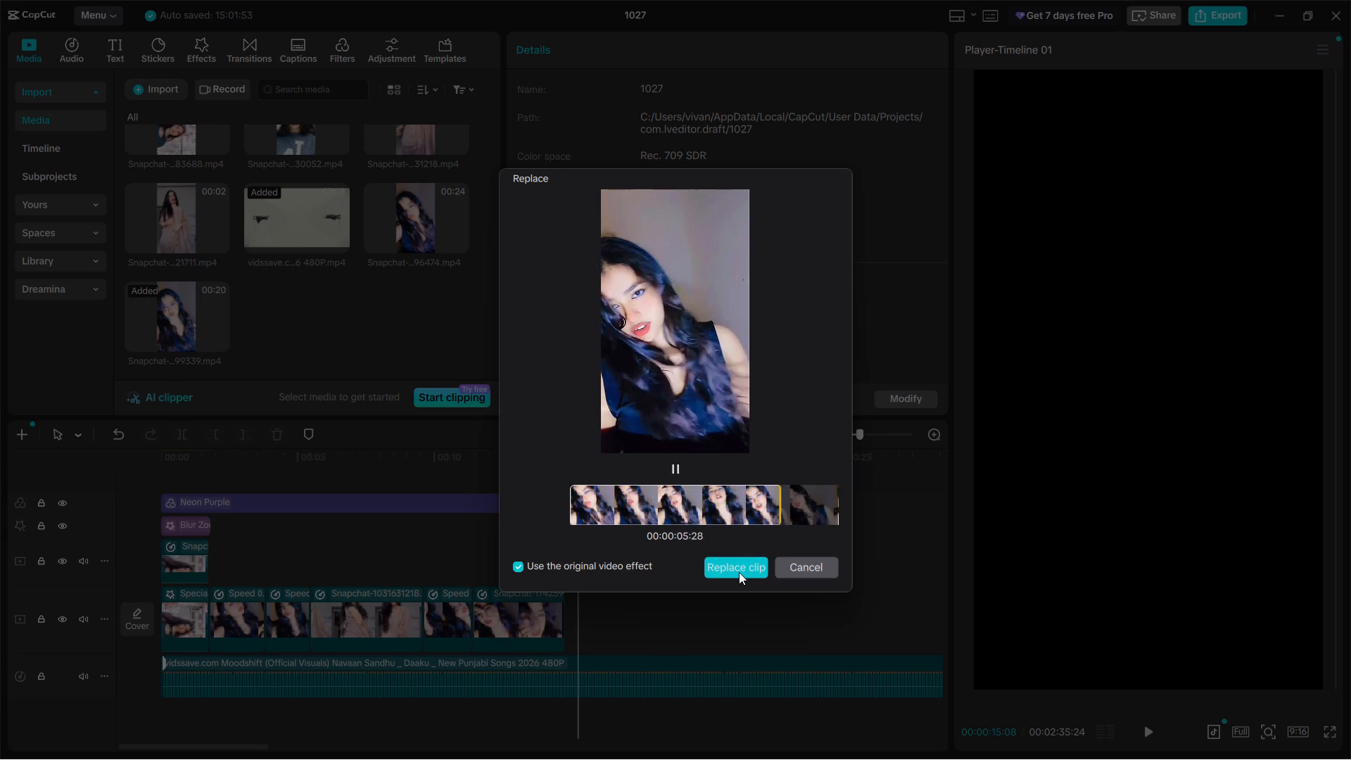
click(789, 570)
drag(203, 303, 425, 522)
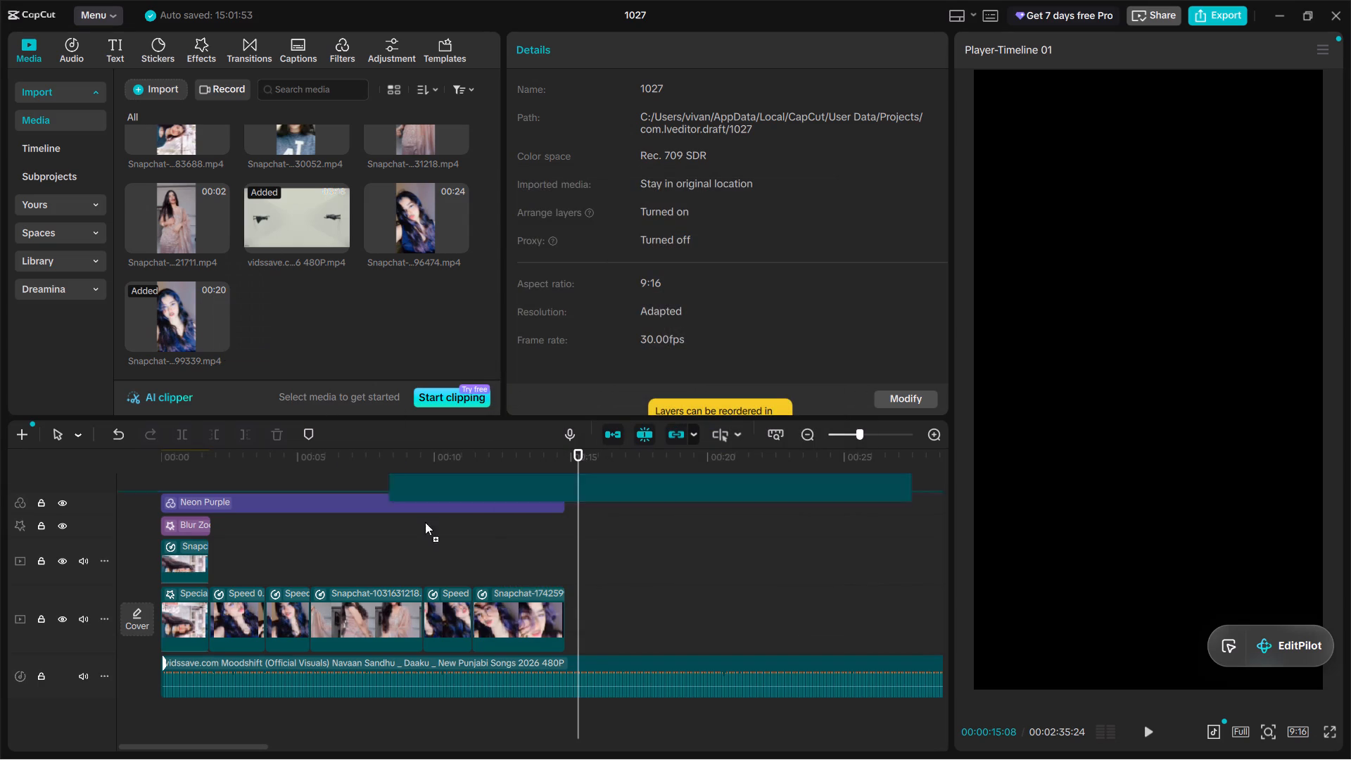
drag(425, 522, 528, 609)
drag(691, 504, 475, 511)
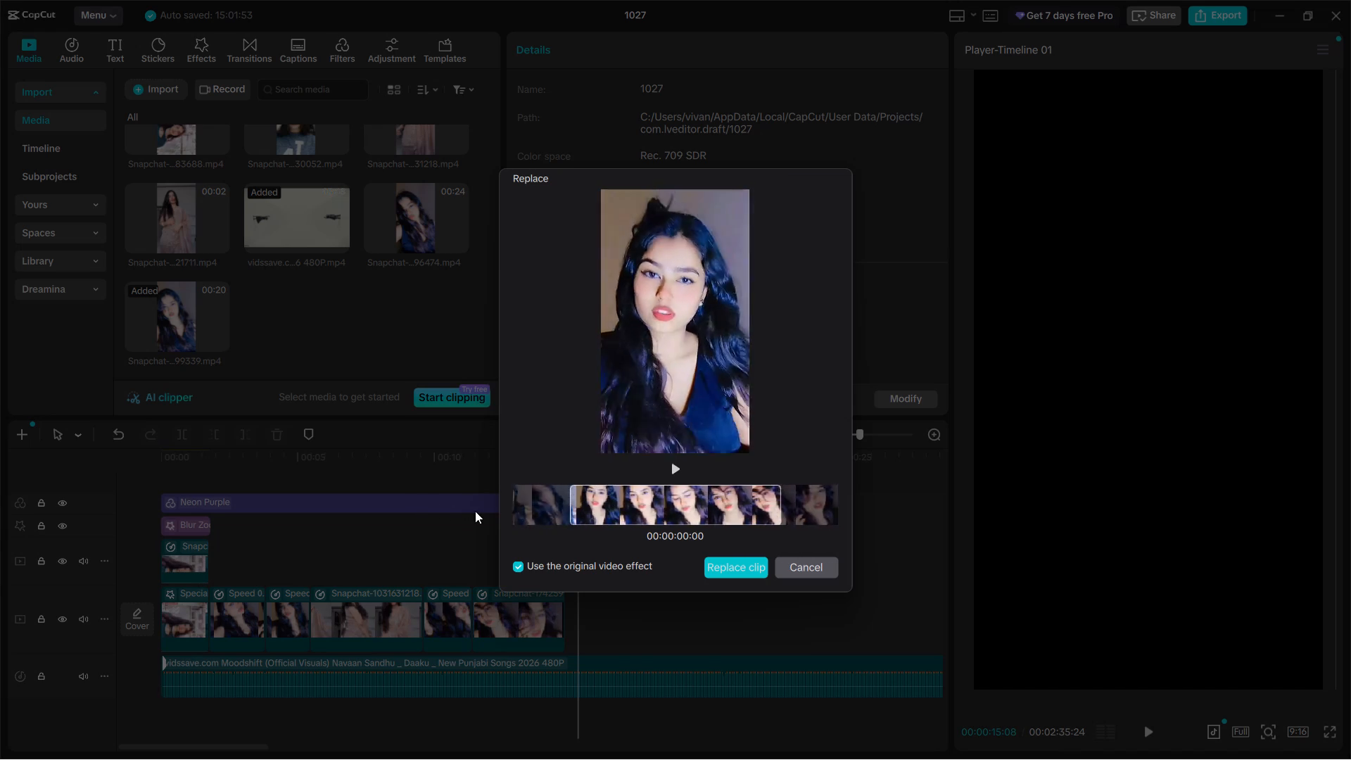
drag(475, 511, 541, 523)
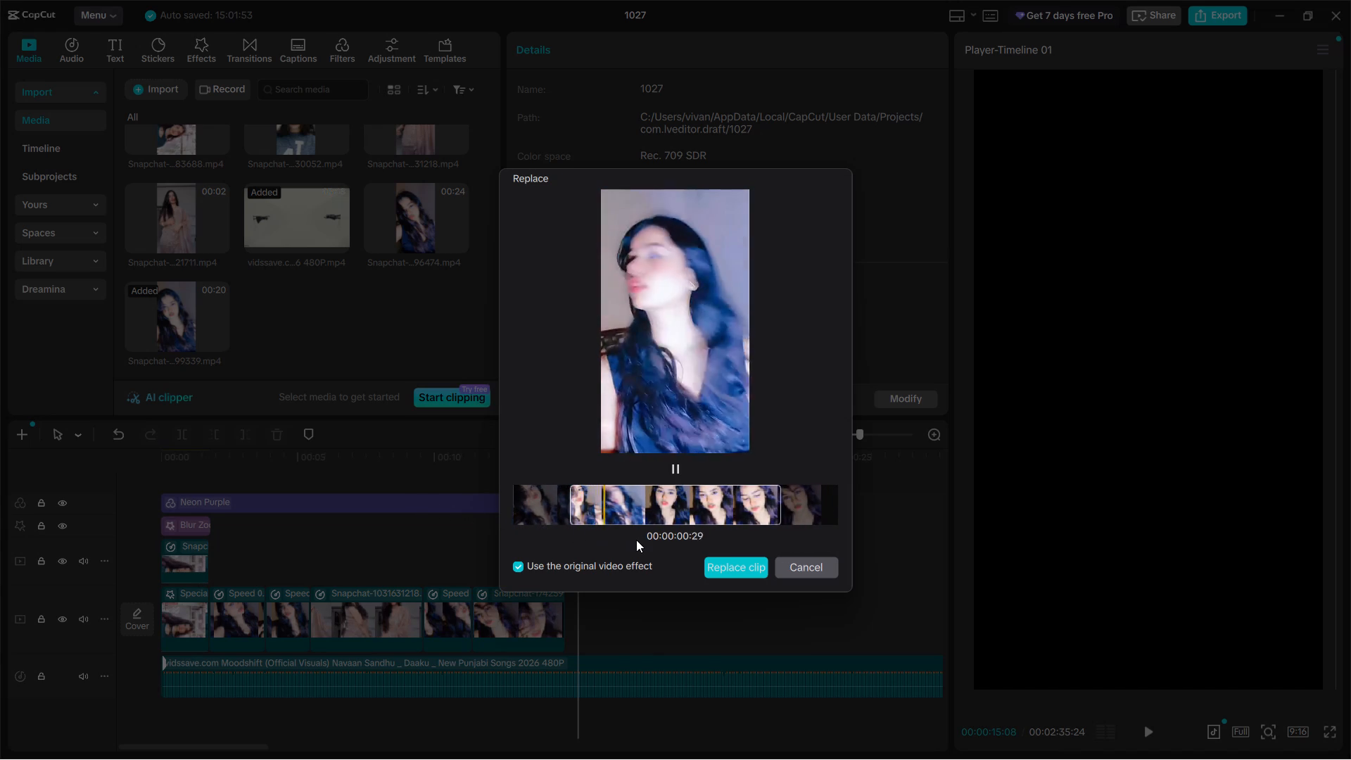
drag(678, 508, 510, 492)
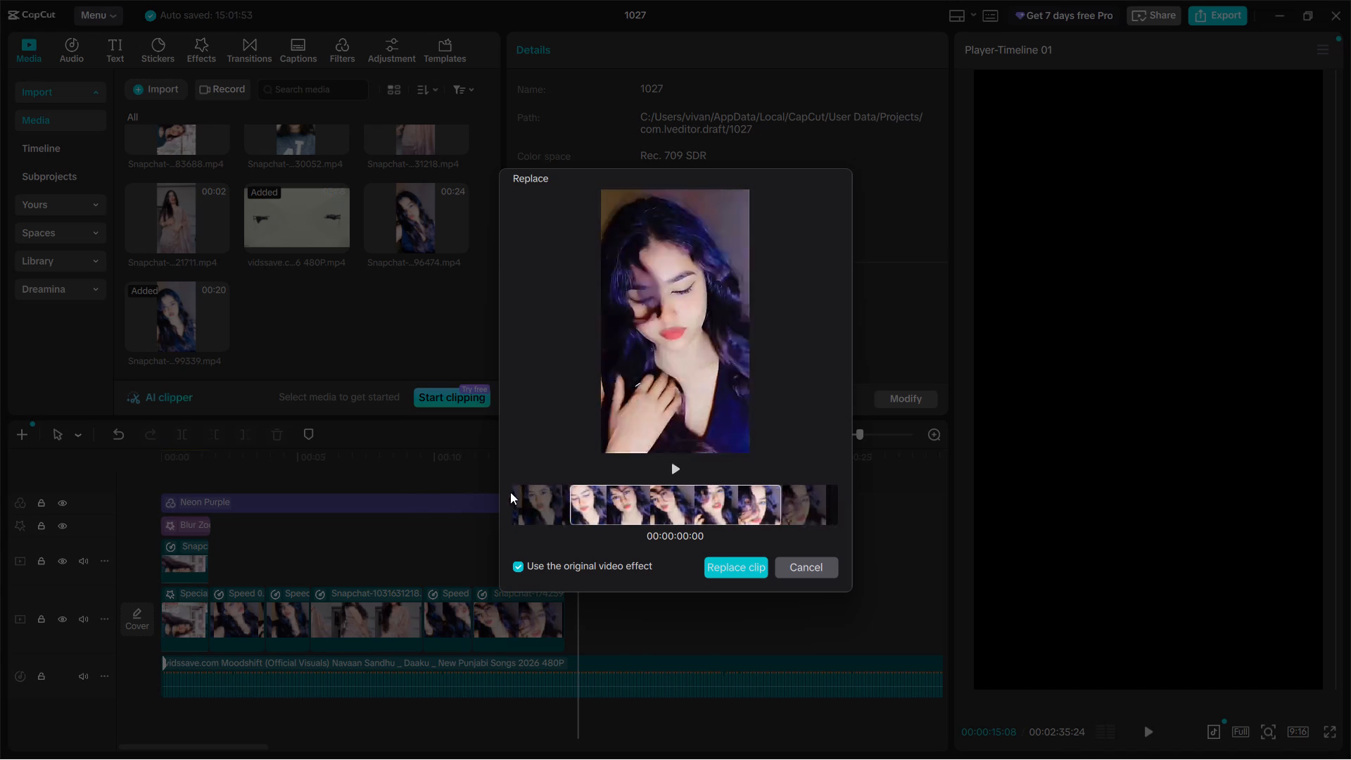
drag(510, 492, 741, 500)
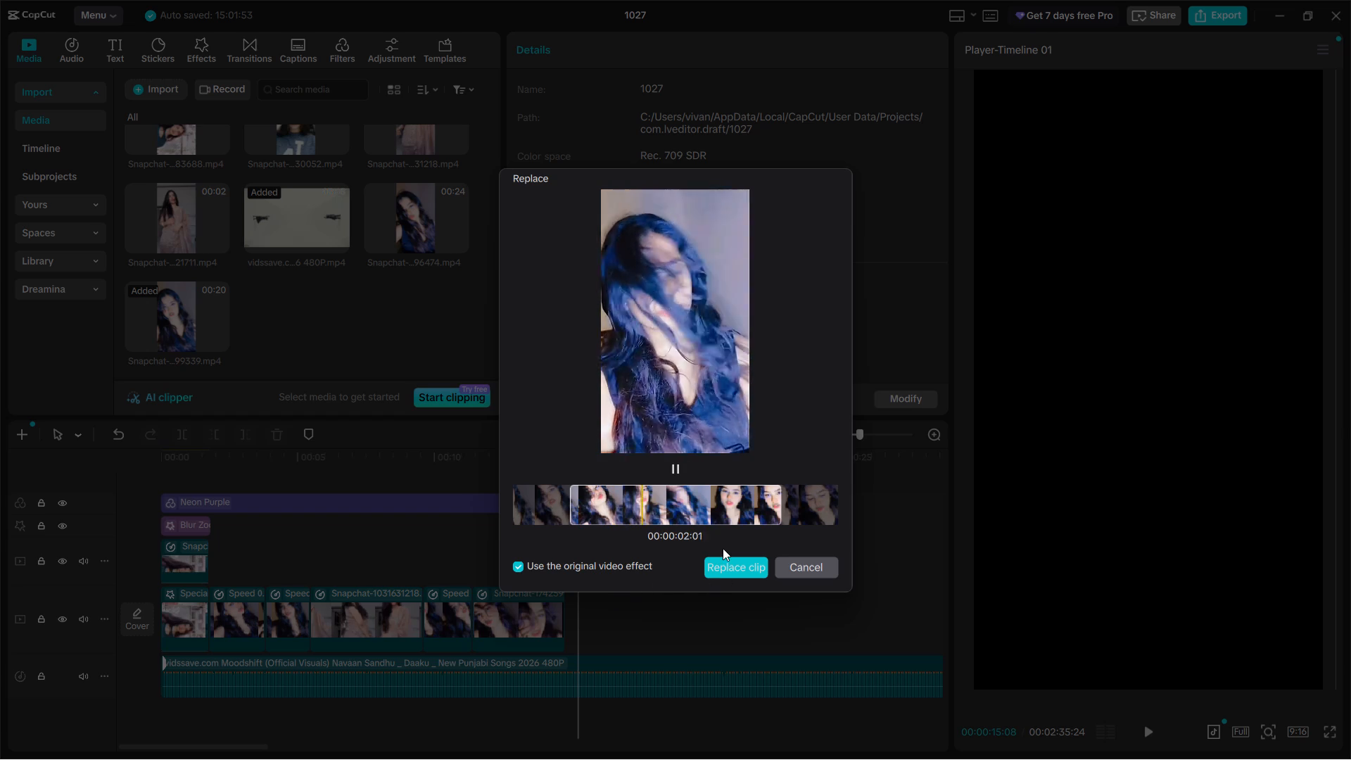
click(737, 567)
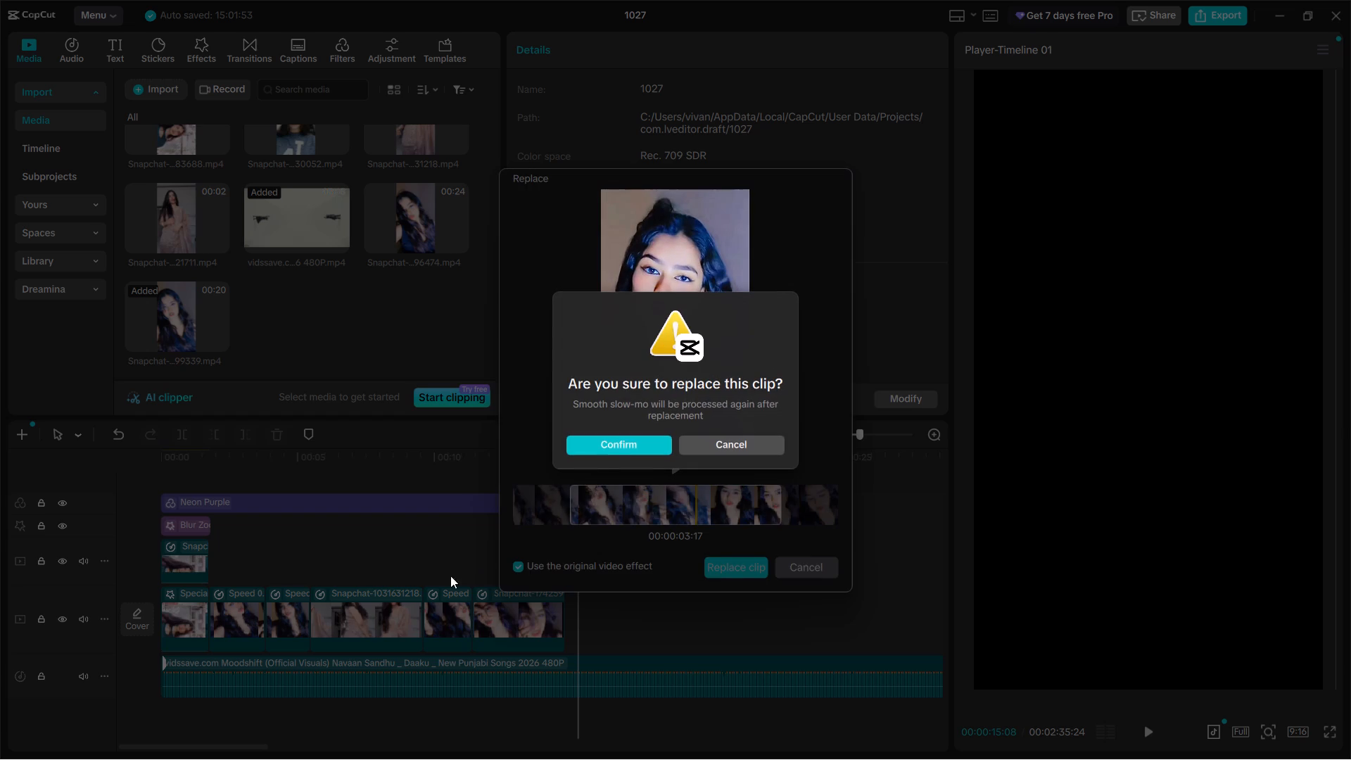
click(657, 446)
Play the replaced last clip with the audio through to its end while the smooth slow-mo is processed.
click(474, 567)
key(space)
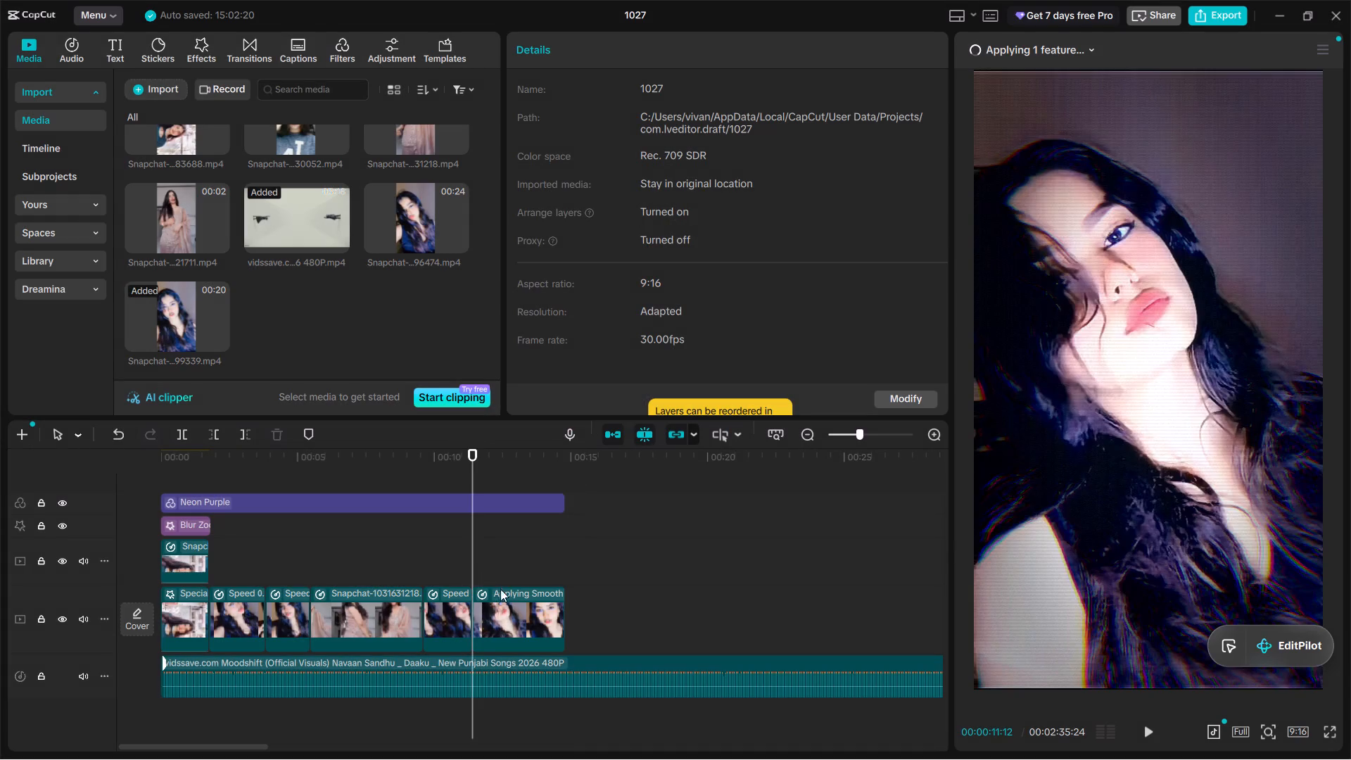
ctrl+scroll(536, 628, up, 9)
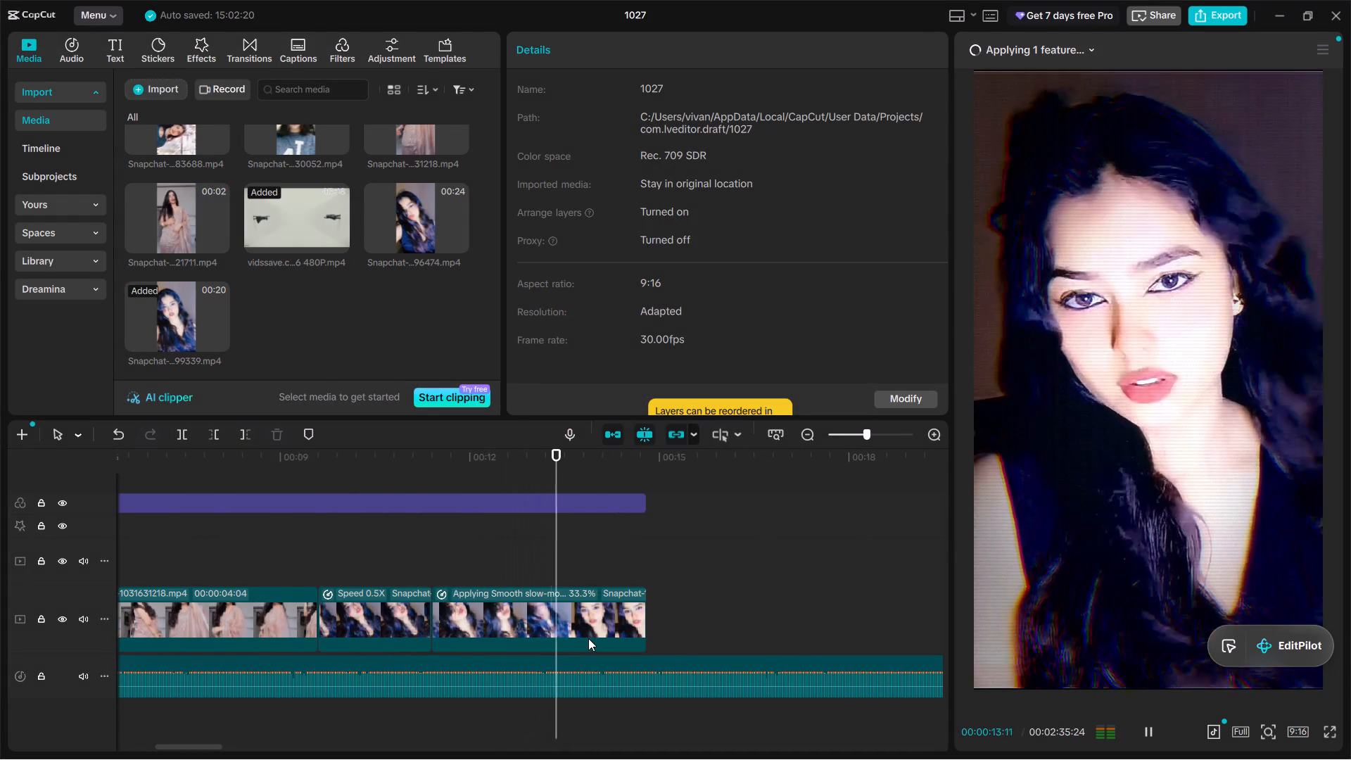
alt+scroll(602, 637, down, 2)
alt+scroll(602, 637, up, 3)
alt+scroll(602, 637, down, 4)
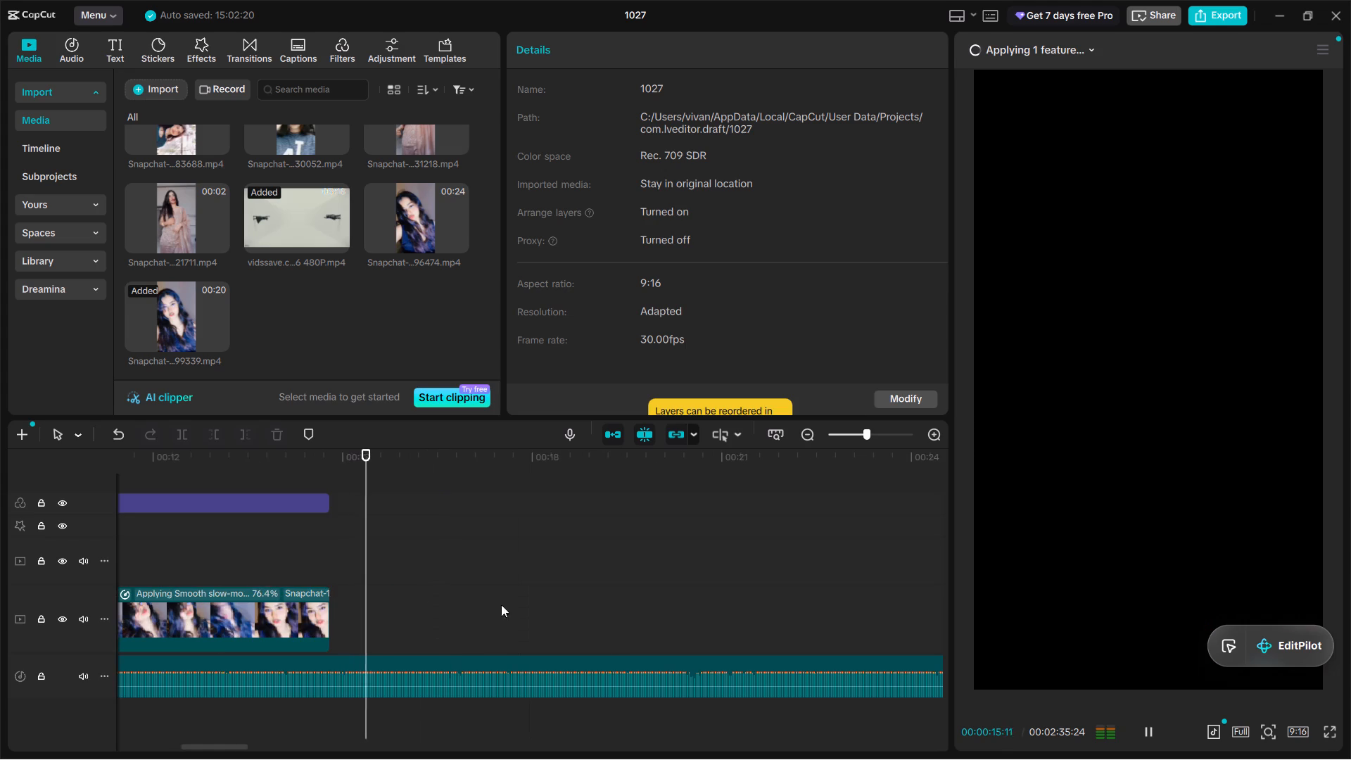
key(space)
Replay the replaced last clip from its start to its end to check the smooth slow-mo against the audio.
click(327, 545)
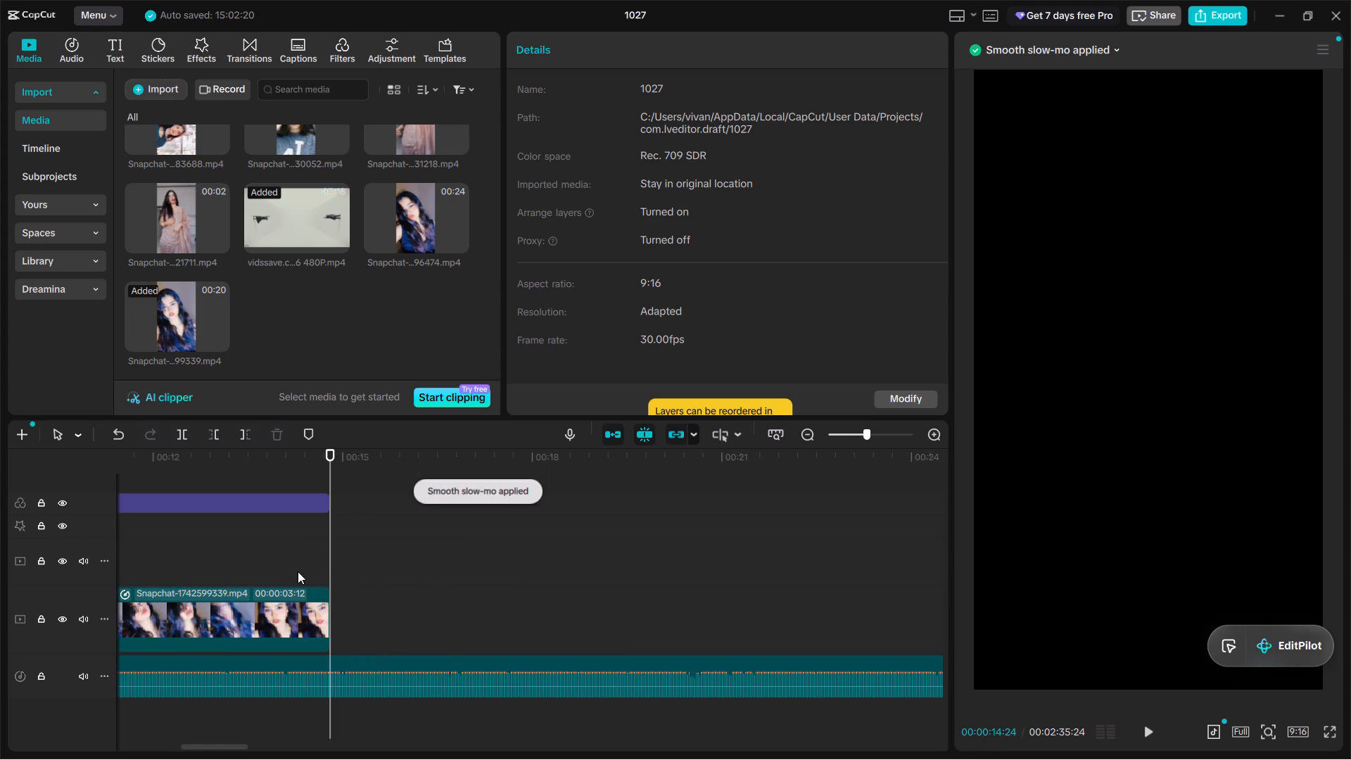
alt+scroll(235, 571, up, 3)
click(436, 566)
key(space)
alt+scroll(497, 596, up, 4)
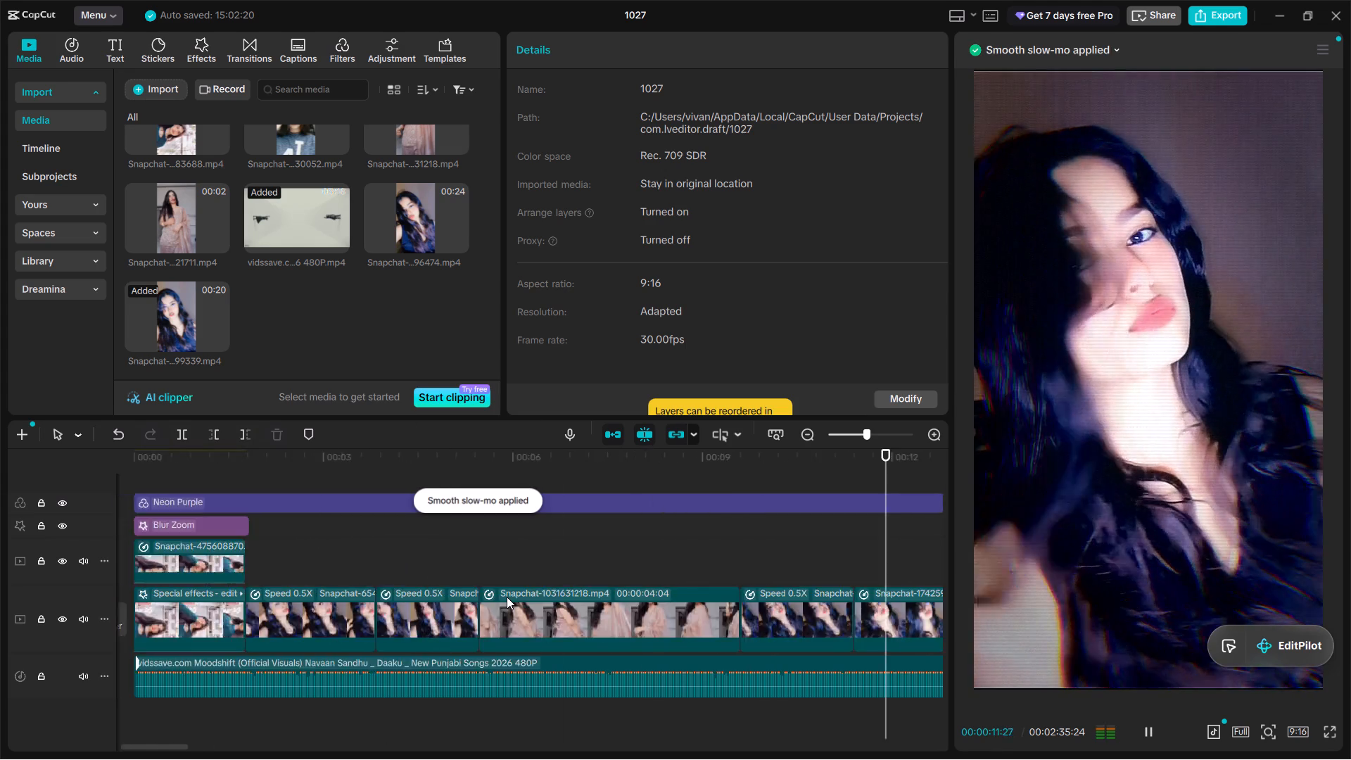
alt+scroll(507, 597, down, 4)
alt+scroll(507, 597, up, 4)
alt+scroll(507, 597, down, 4)
alt+scroll(507, 597, up, 5)
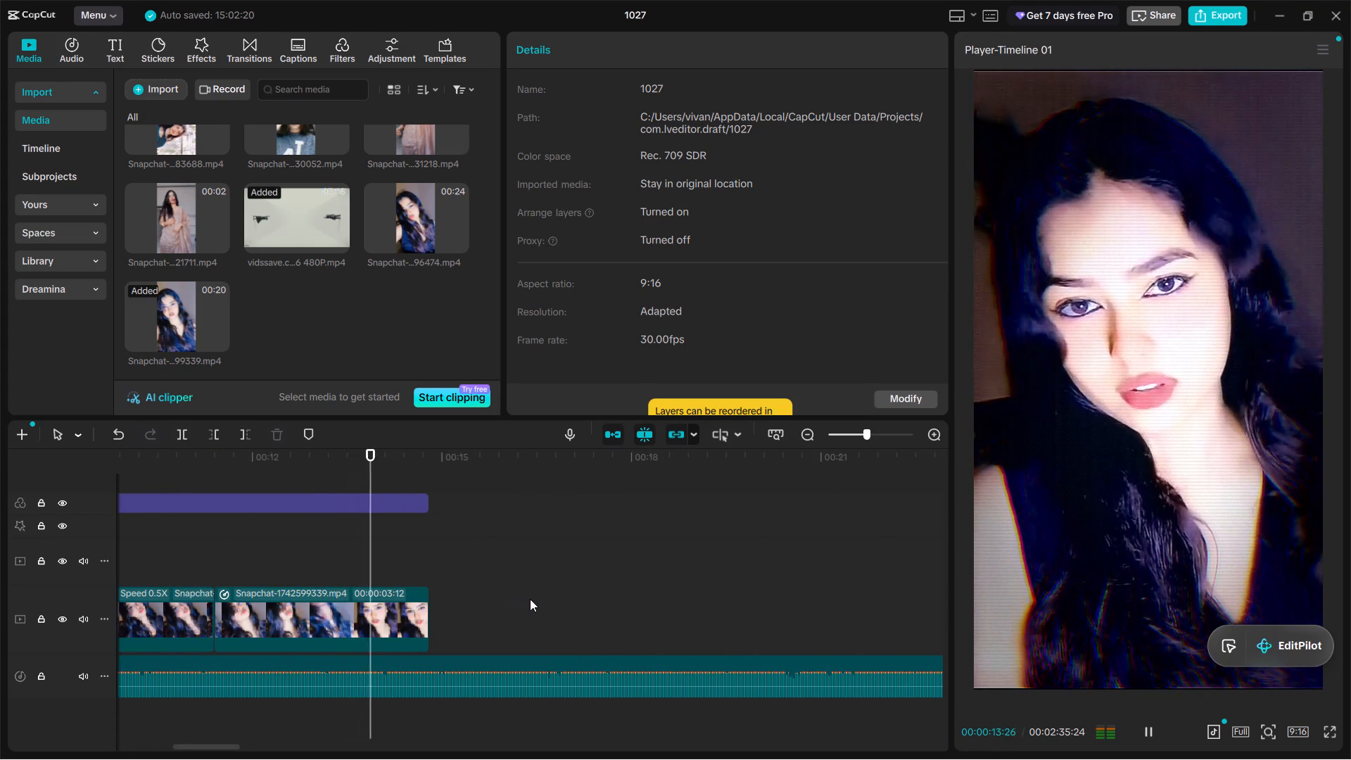
alt+scroll(532, 600, down, 1)
alt+scroll(532, 600, up, 3)
key(space)
click(636, 571)
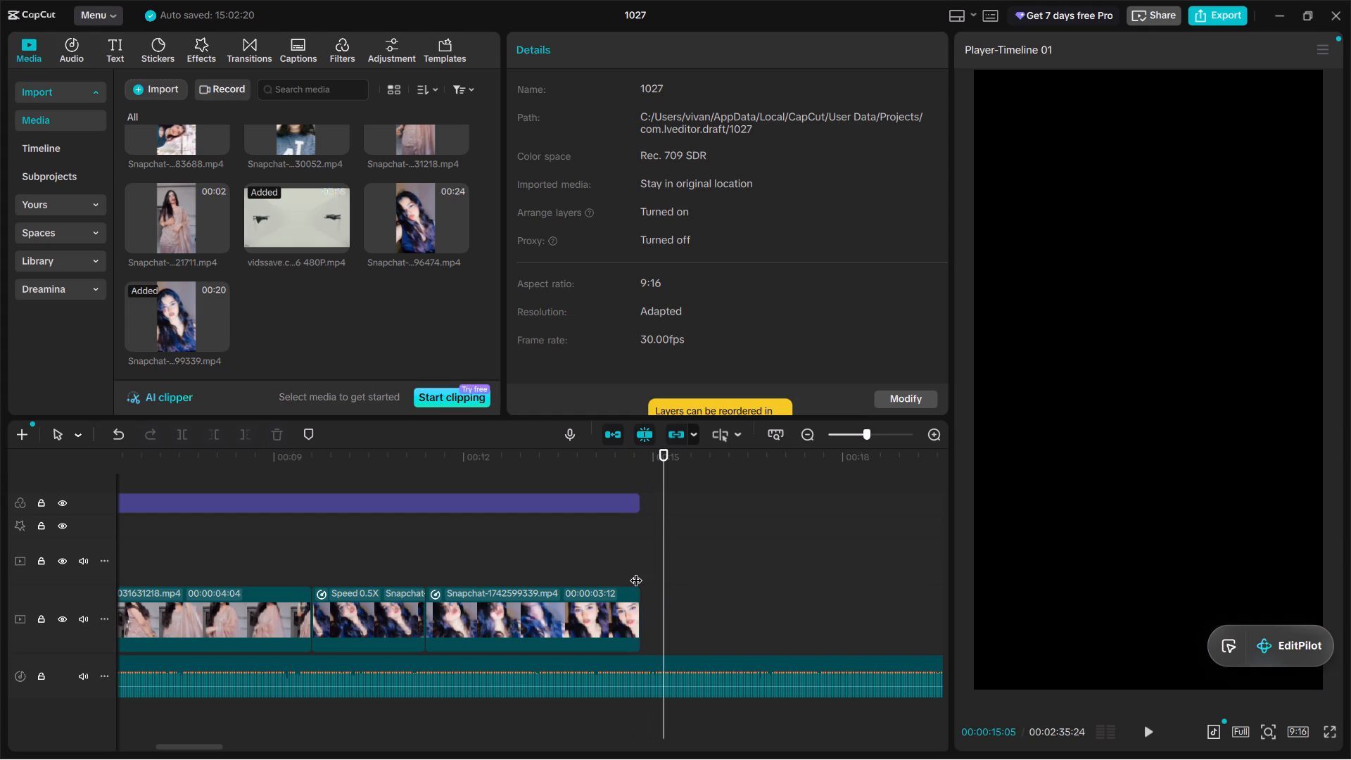
click(498, 555)
alt+scroll(287, 546, up, 2)
click(364, 543)
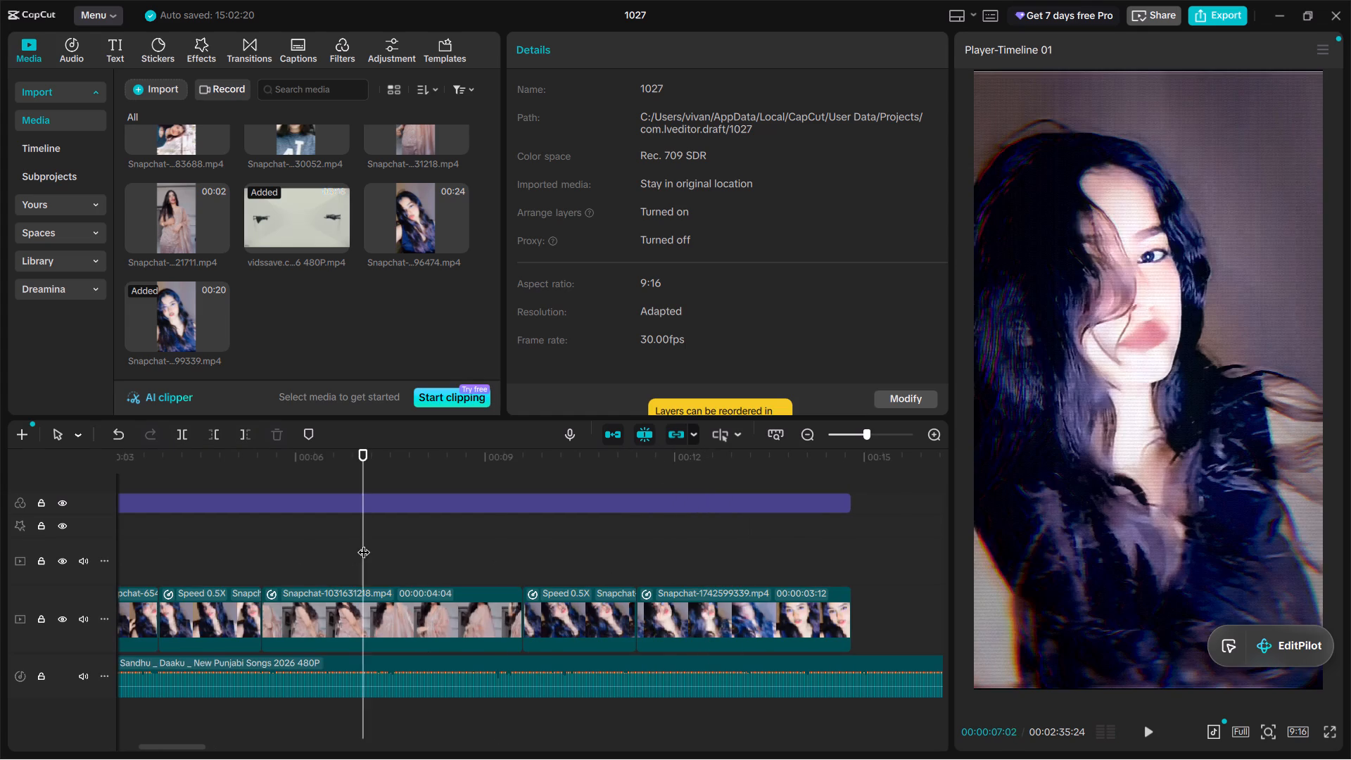
key(space)
alt+scroll(445, 561, up, 3)
alt+scroll(450, 563, down, 2)
ctrl+scroll(451, 570, down, 13)
ctrl+scroll(450, 571, up, 8)
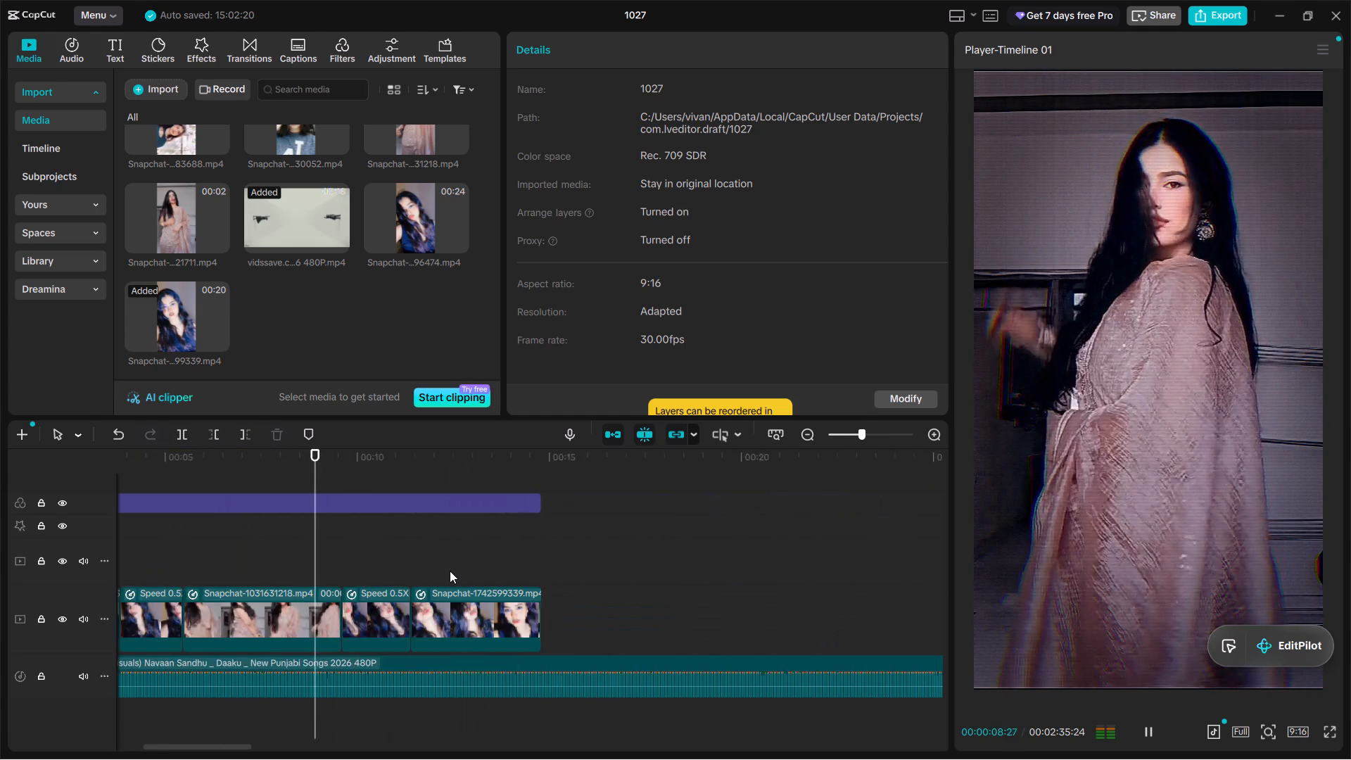
alt+scroll(507, 583, up, 3)
alt+scroll(507, 583, down, 3)
alt+scroll(512, 586, up, 4)
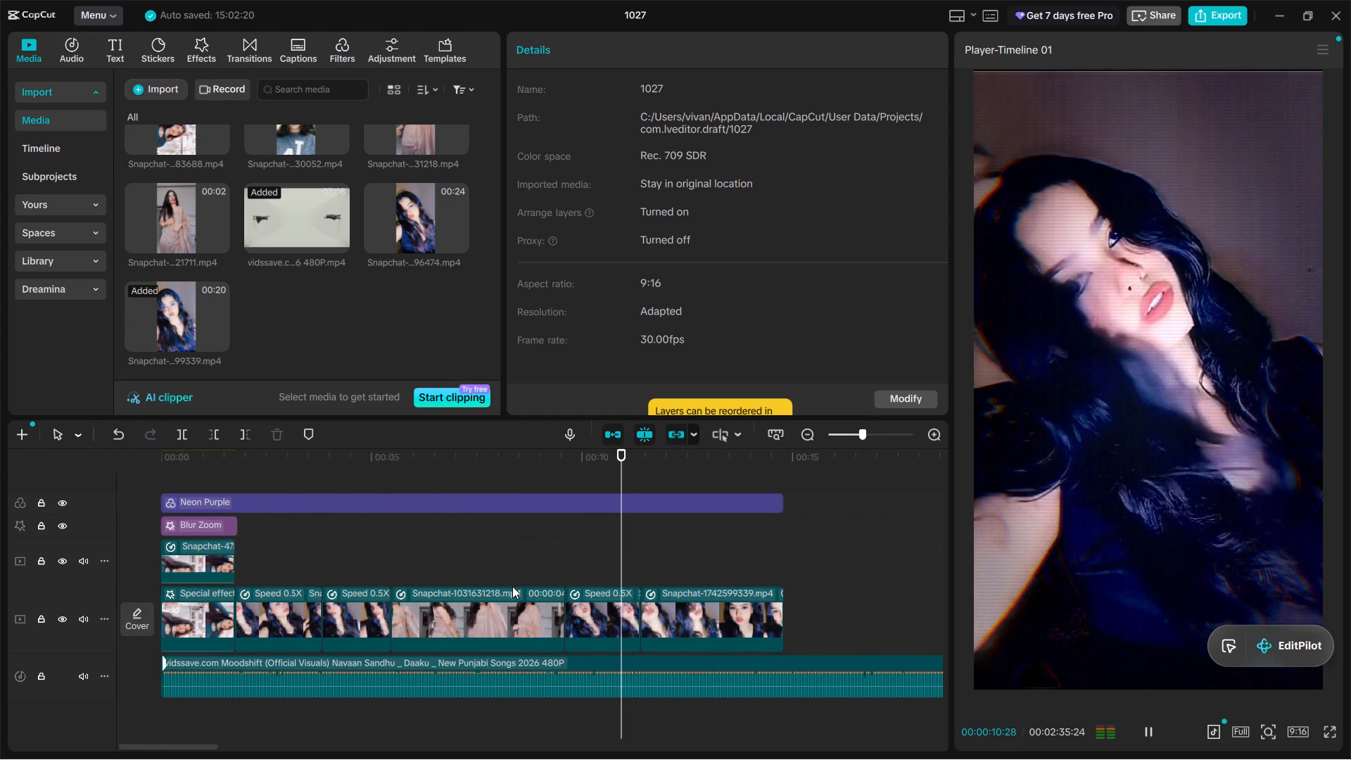
alt+scroll(683, 628, down, 1)
alt+scroll(680, 626, up, 2)
alt+scroll(679, 626, down, 2)
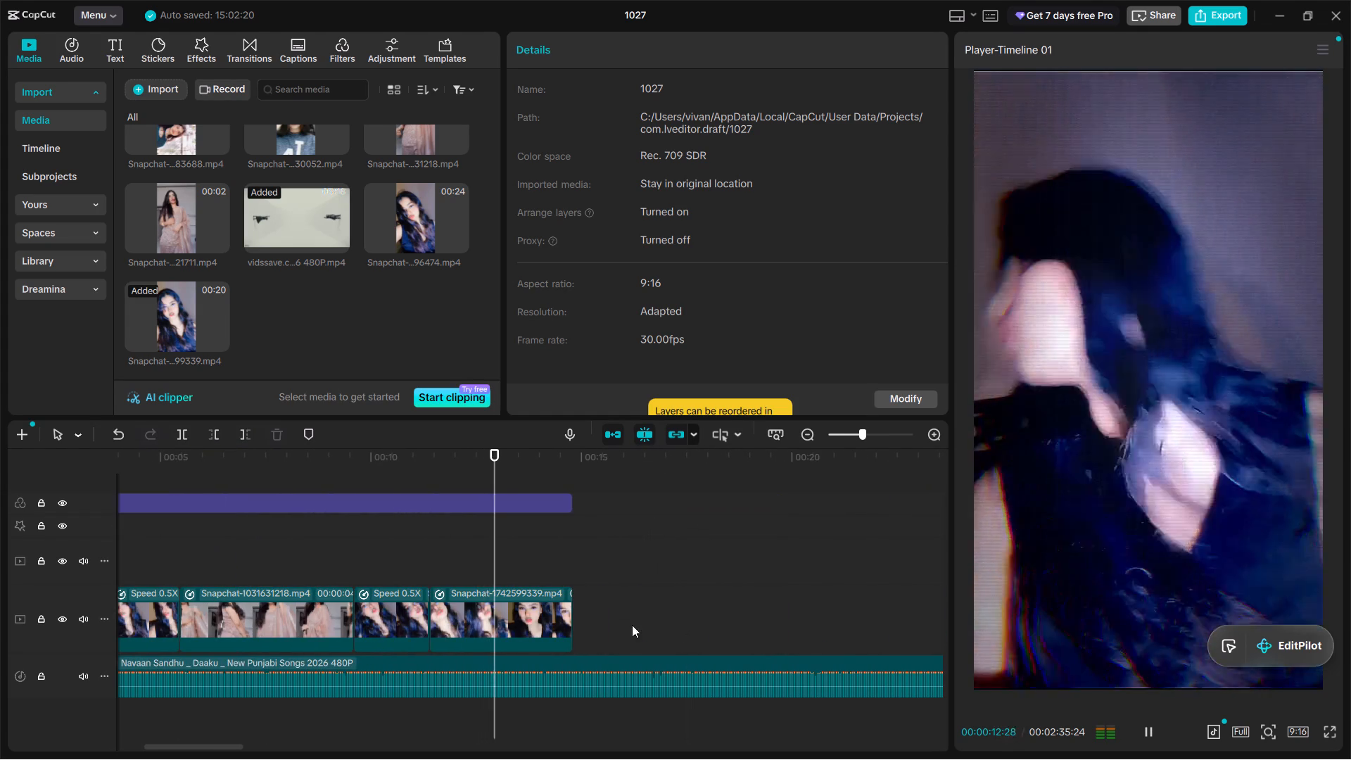
alt+scroll(615, 608, up, 1)
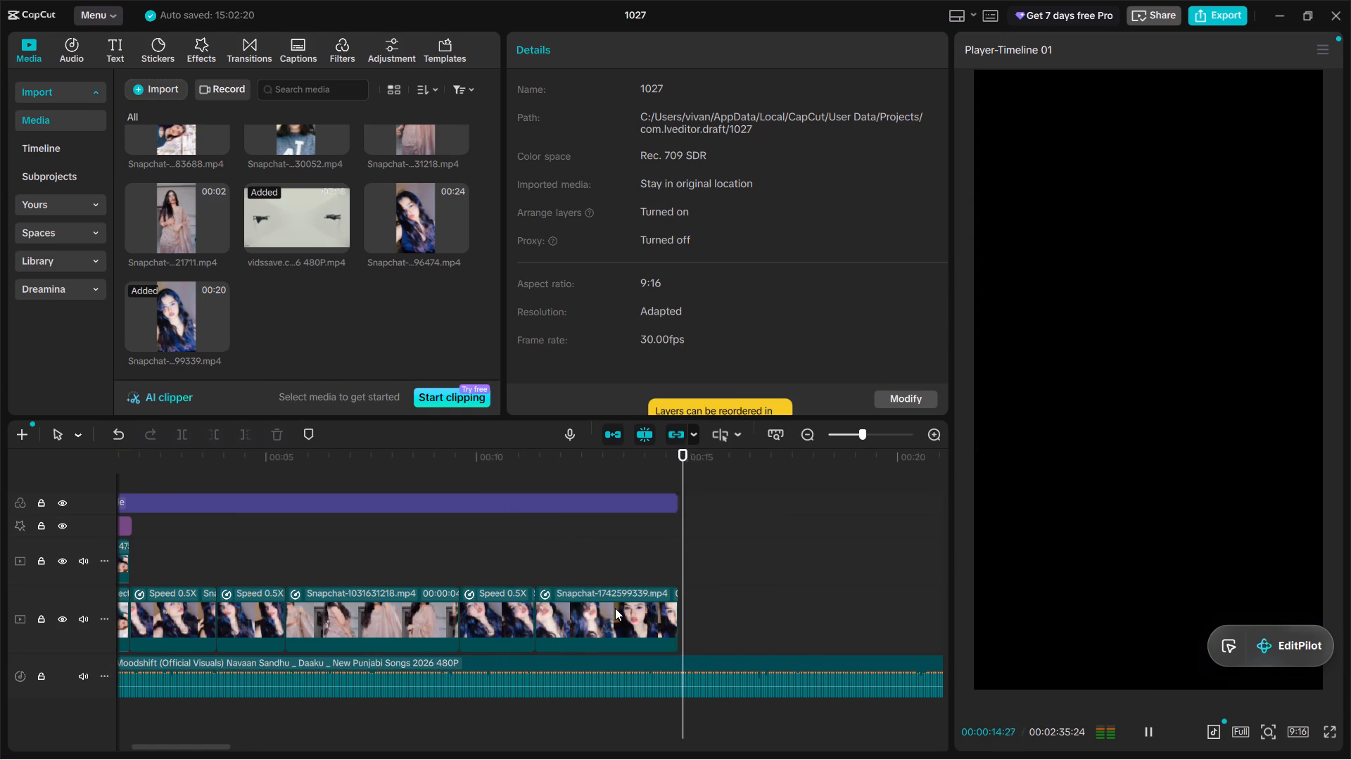
key(space)
Split the Moodshift audio at the end of the last main-track clip and delete the remaining part.
click(611, 564)
drag(611, 564, 268, 593)
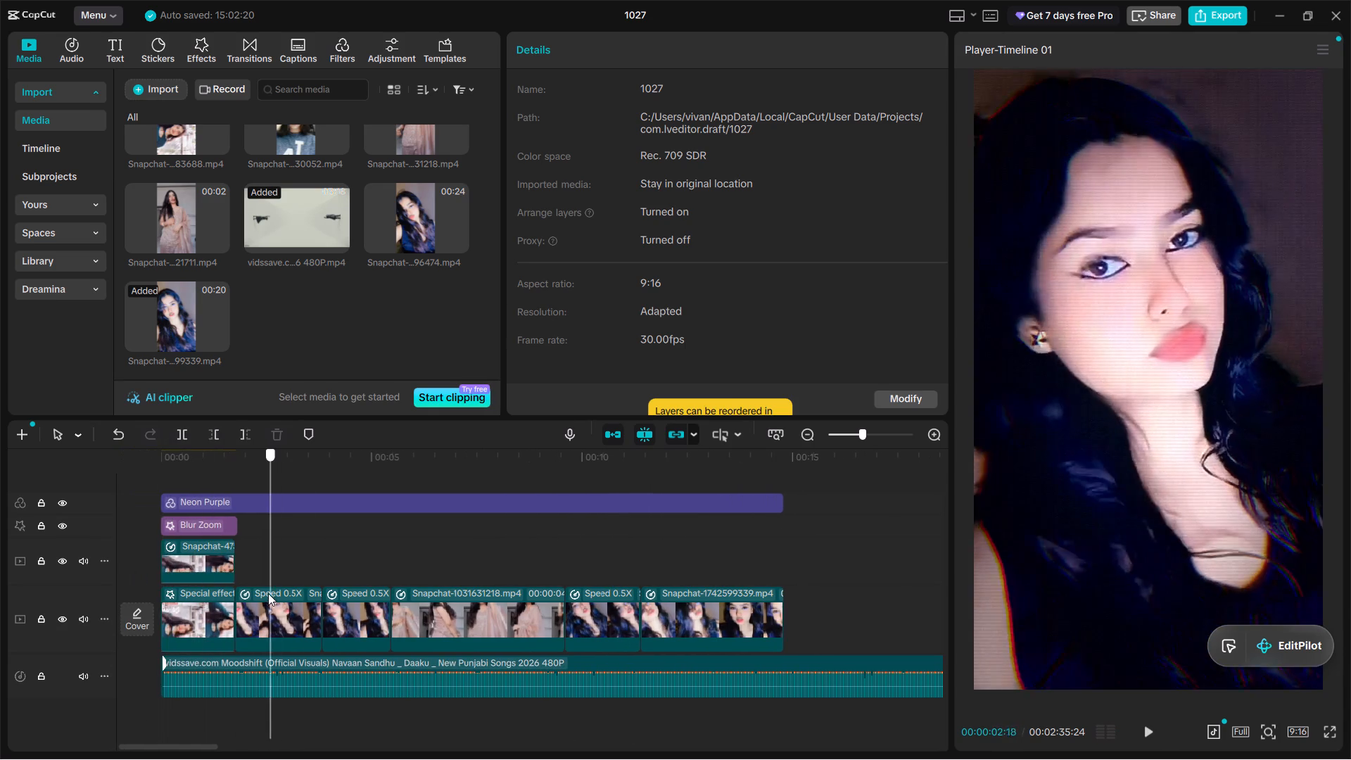
drag(268, 593, 789, 526)
ctrl+click(792, 677)
key(ctrl+b)
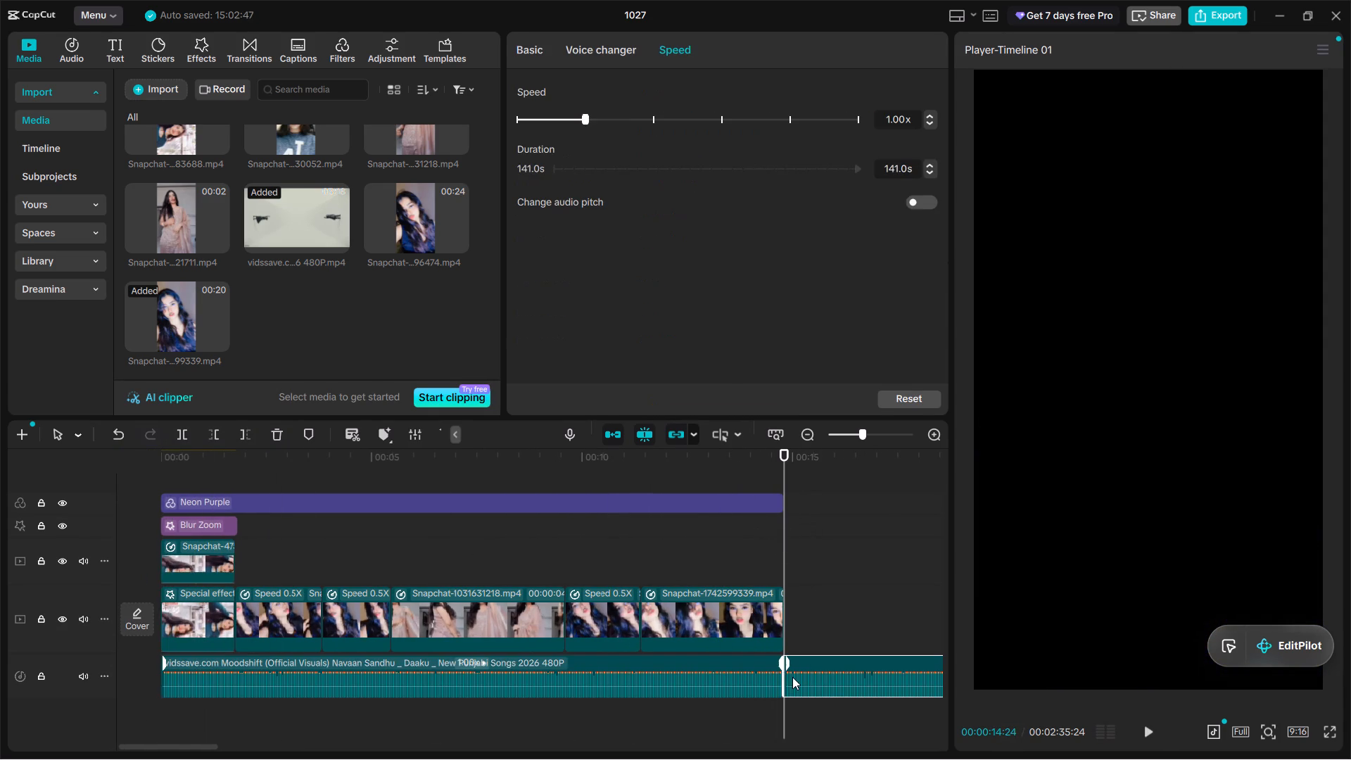
key(BackSpace)
Scale the opening overlay Snapchat clip to 133% and move it to position X -419.
click(611, 557)
drag(611, 557, 0, 582)
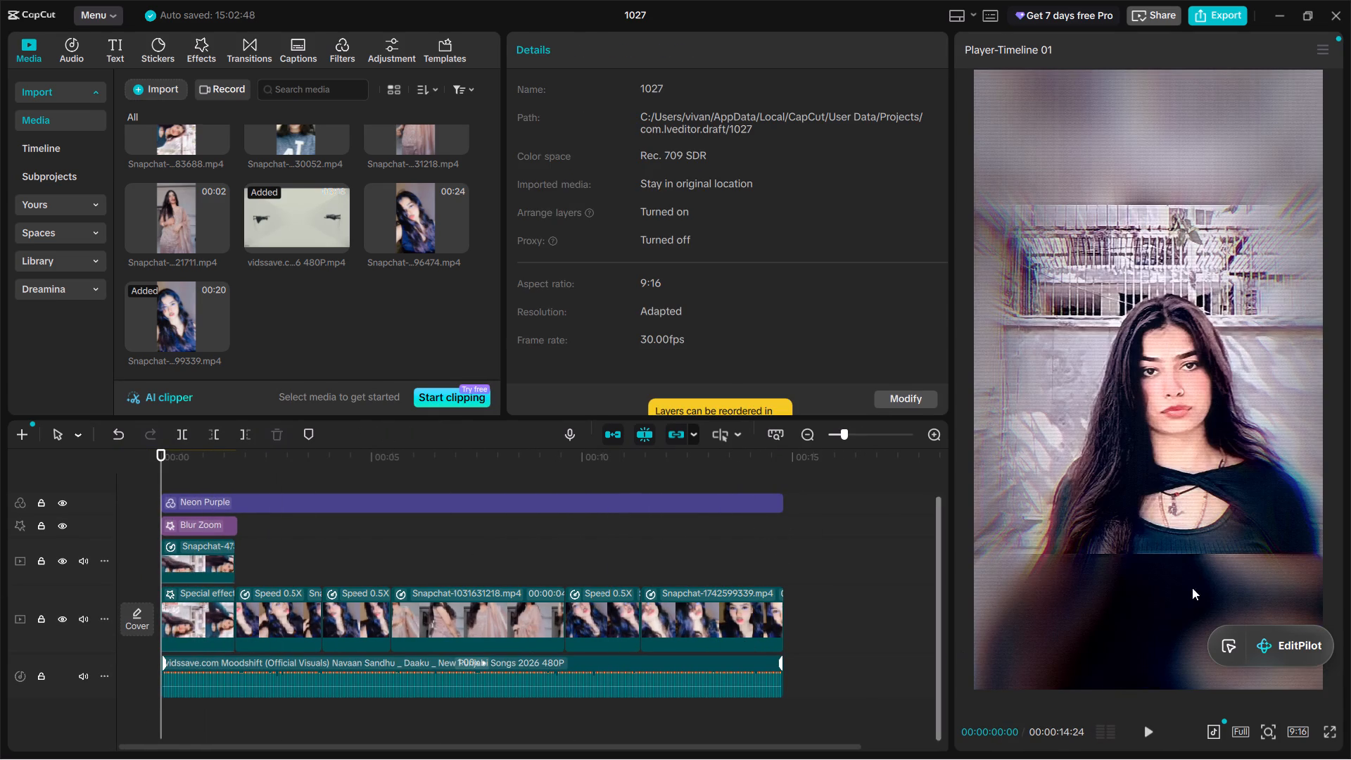
click(184, 565)
drag(587, 184, 600, 184)
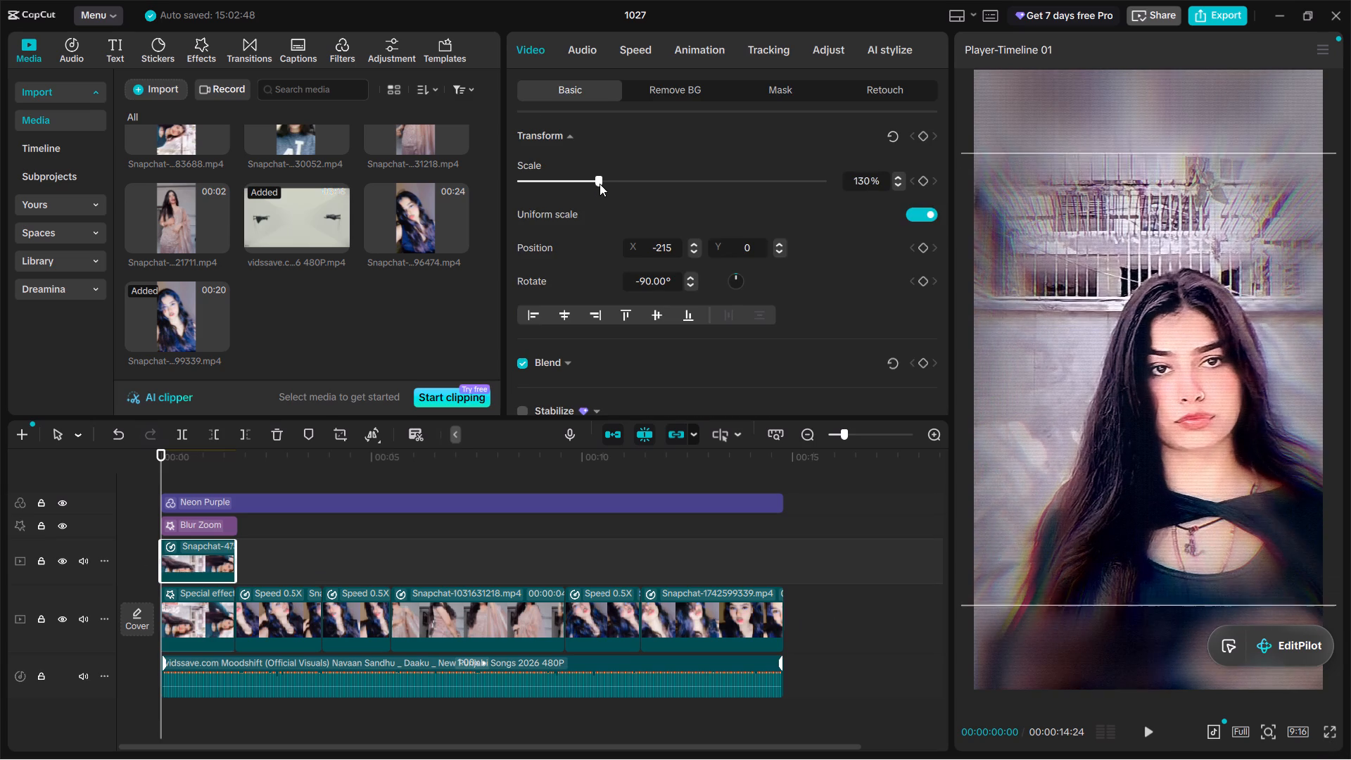
drag(600, 184, 601, 184)
drag(1058, 378, 1027, 376)
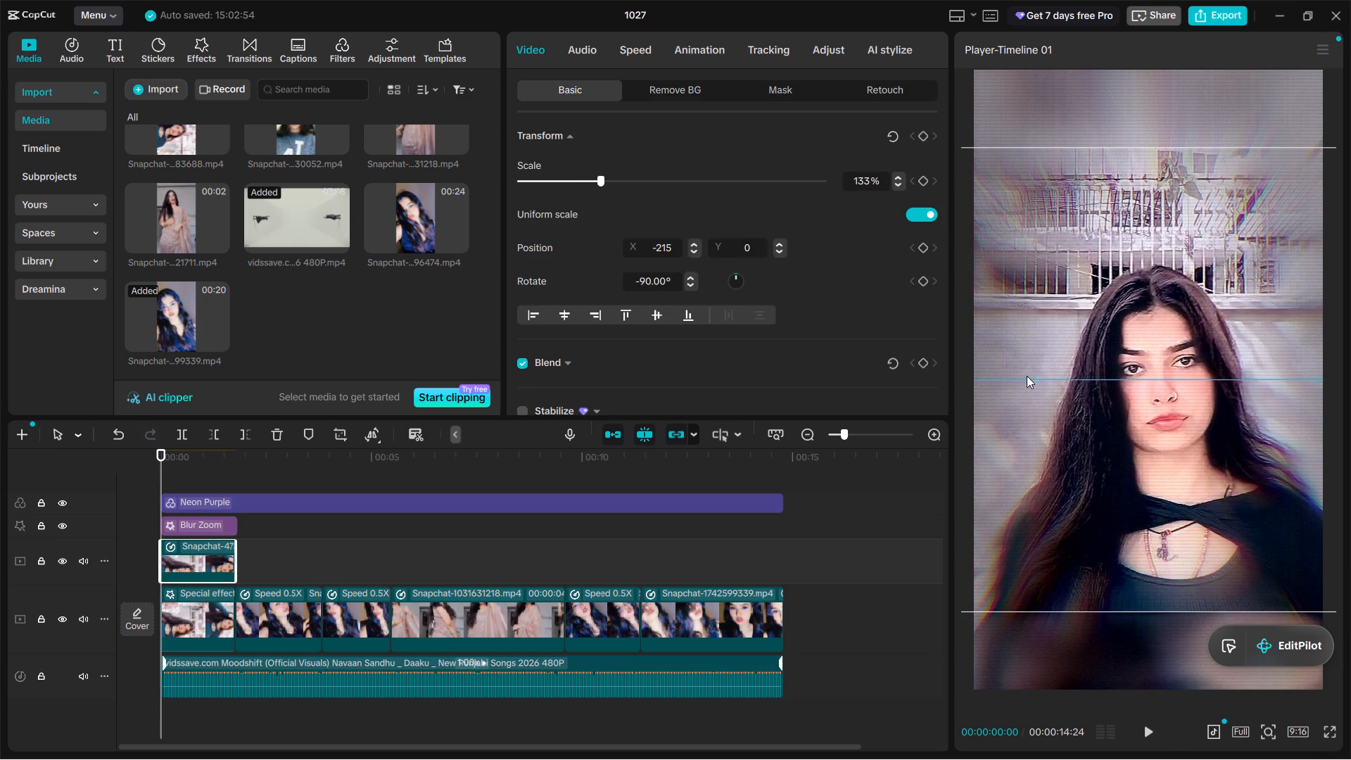
drag(1027, 376, 1025, 374)
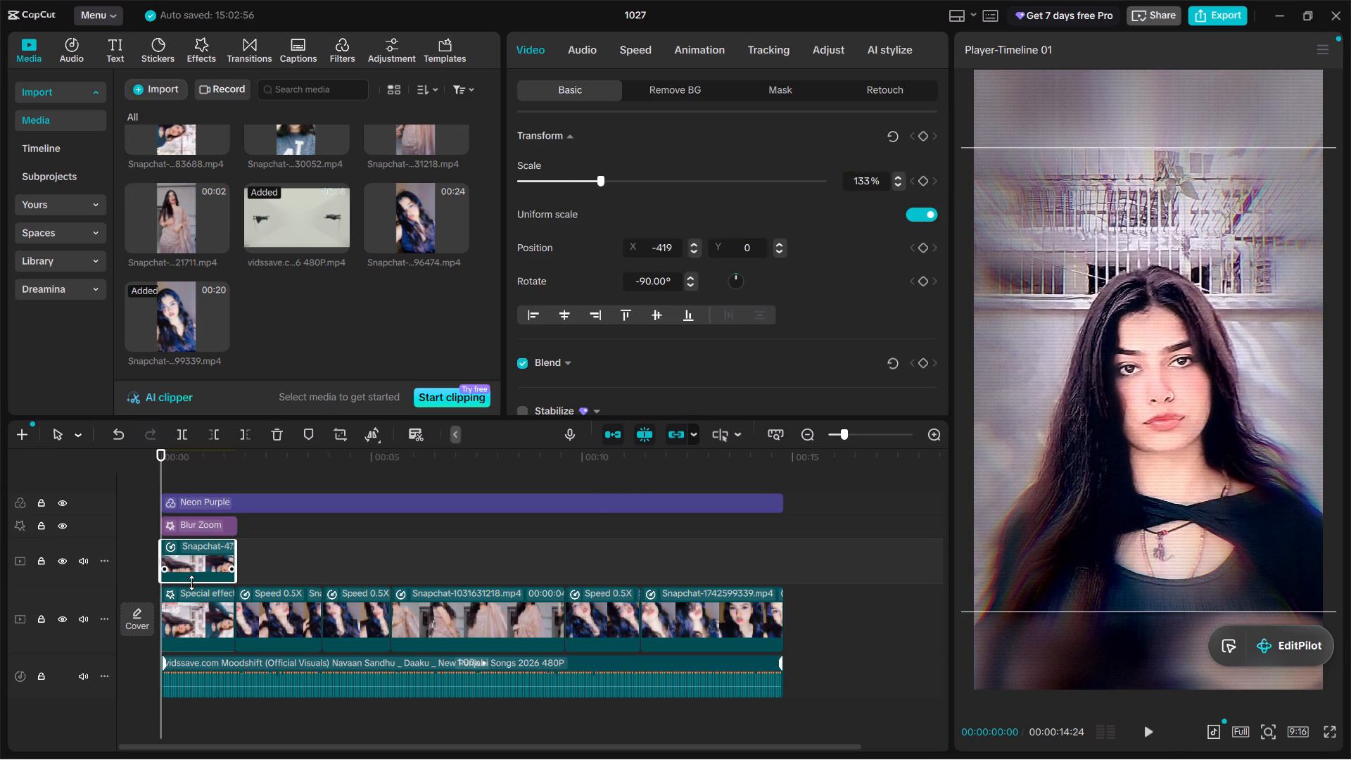
Play the opening with the resized overlay and review the cut into the following main-track clip.
key(space)
ctrl+scroll(140, 614, up, 5)
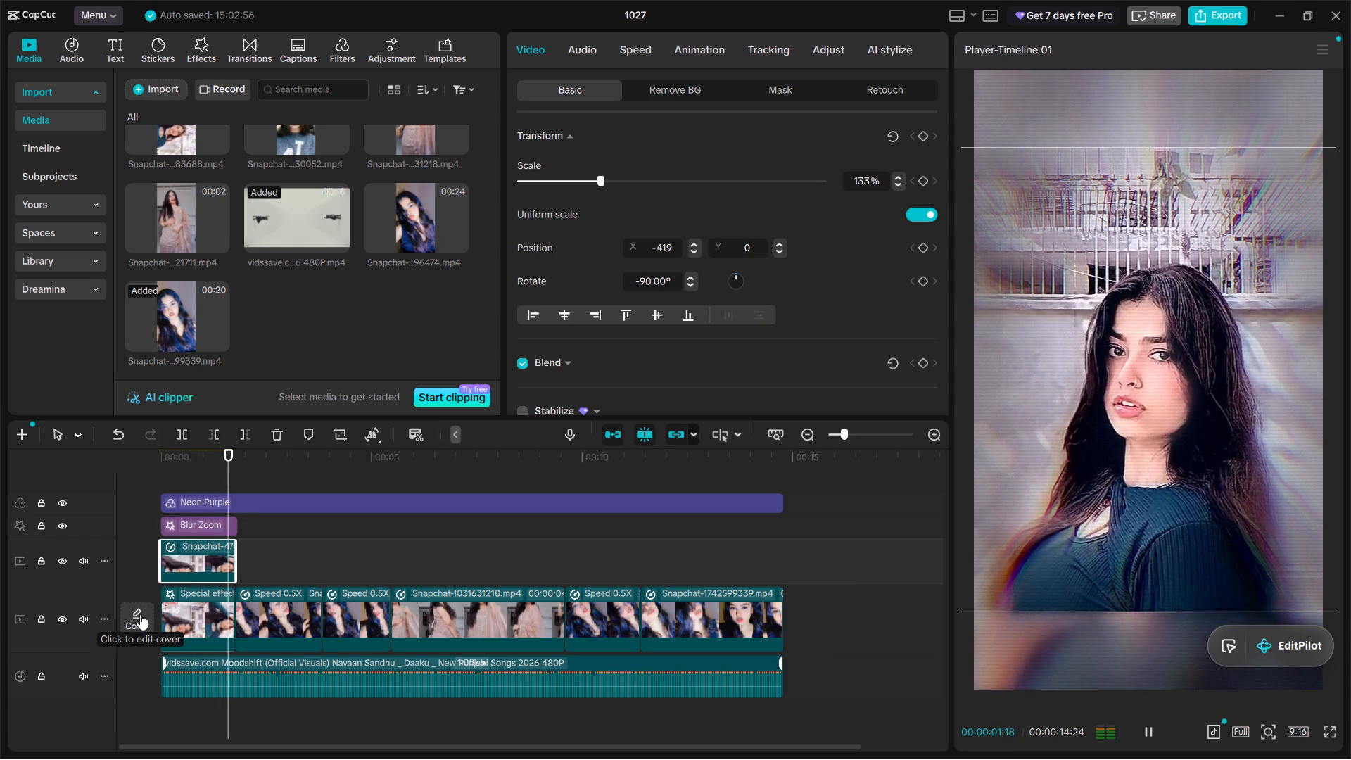
ctrl+scroll(140, 614, up, 4)
click(199, 474)
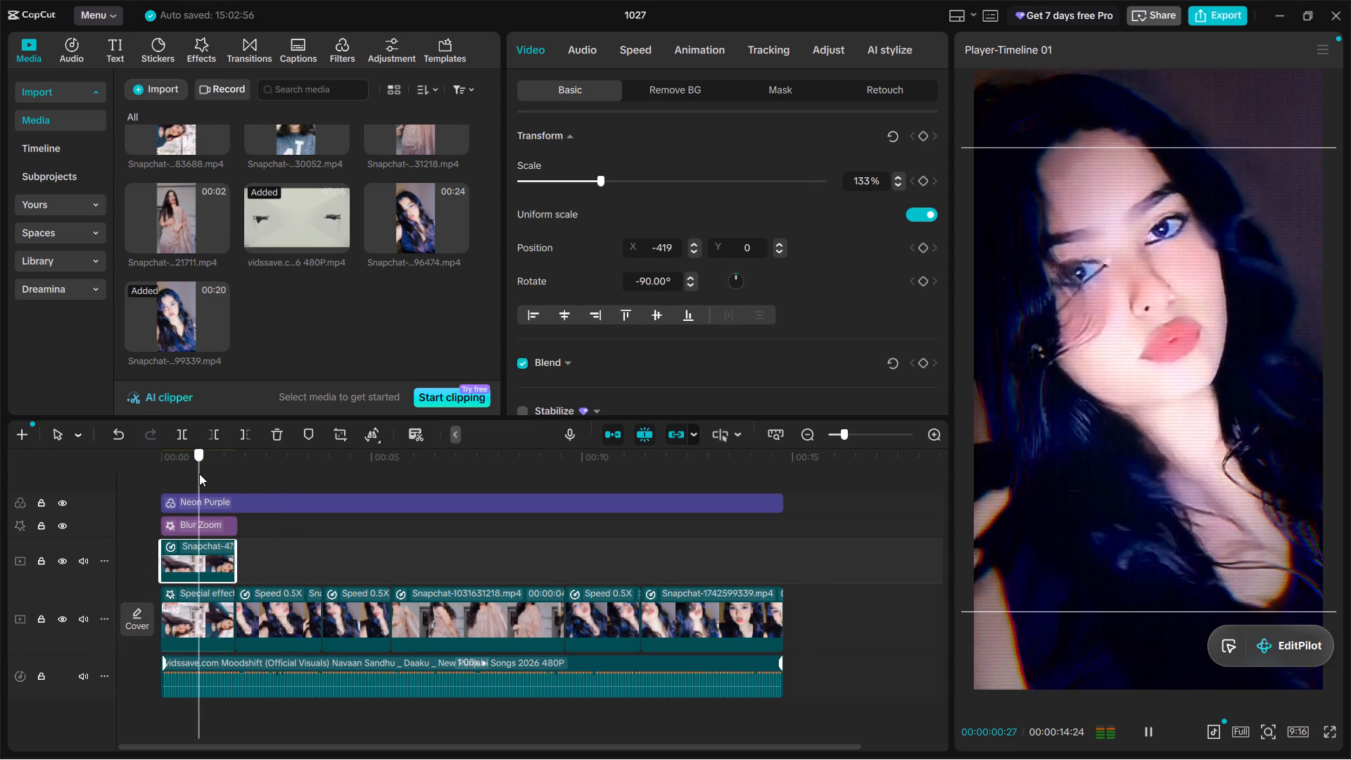
drag(198, 473, 20, 463)
ctrl+scroll(274, 616, up, 7)
click(324, 583)
drag(326, 579, 344, 578)
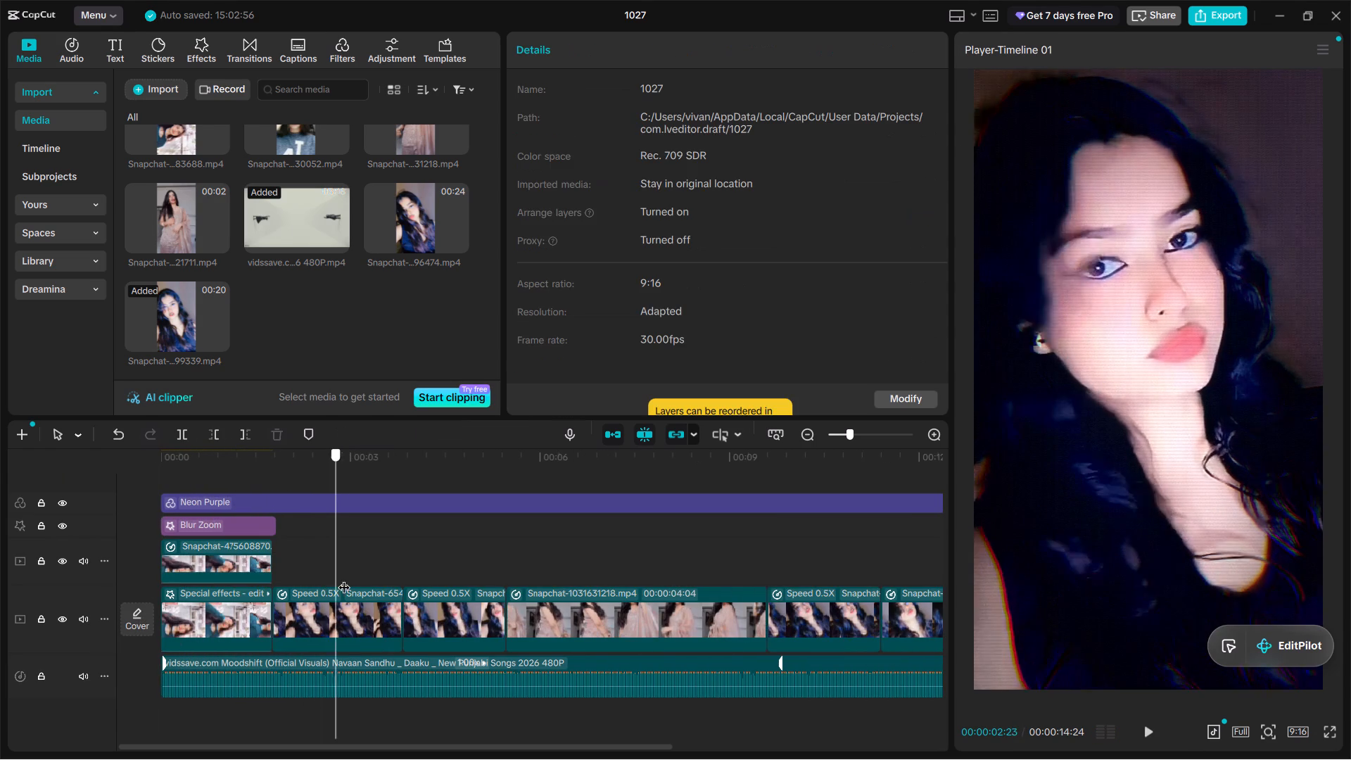
drag(344, 578, 344, 578)
click(258, 48)
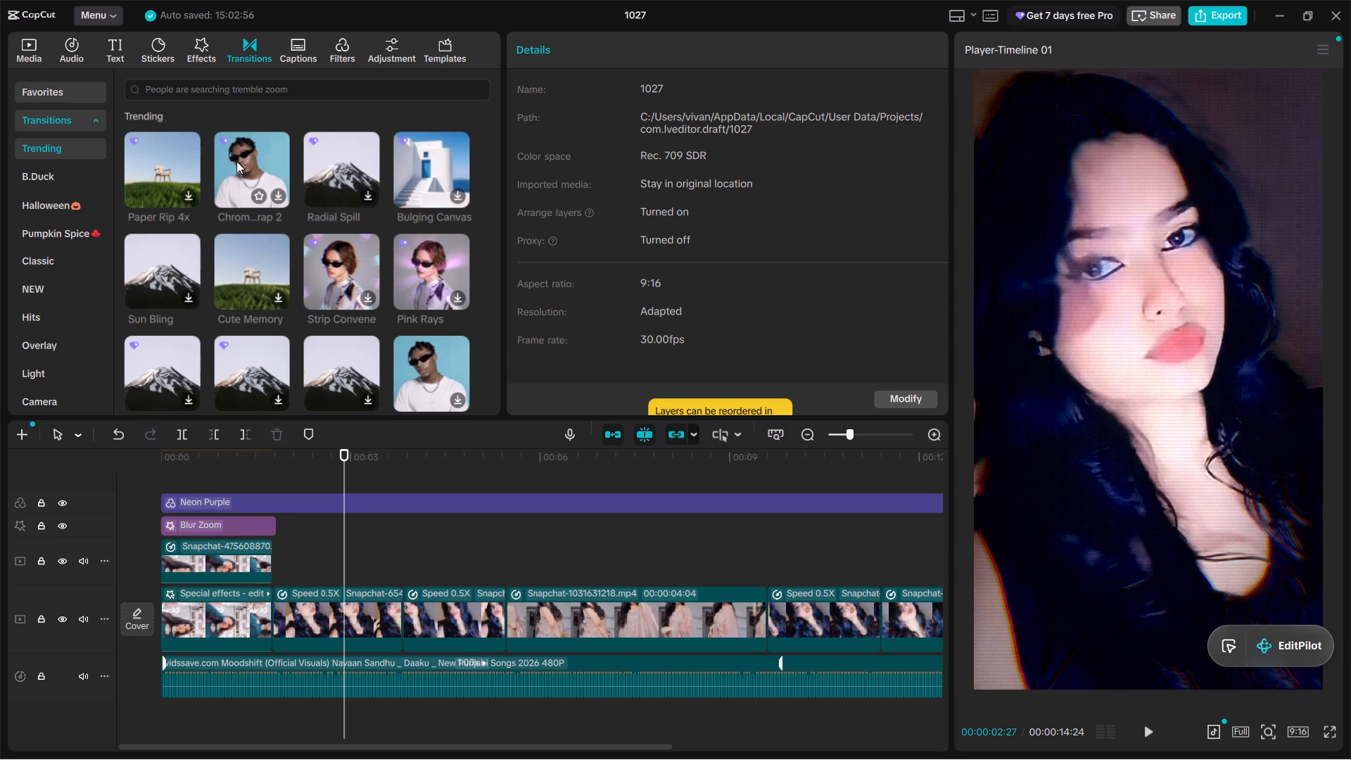
click(236, 161)
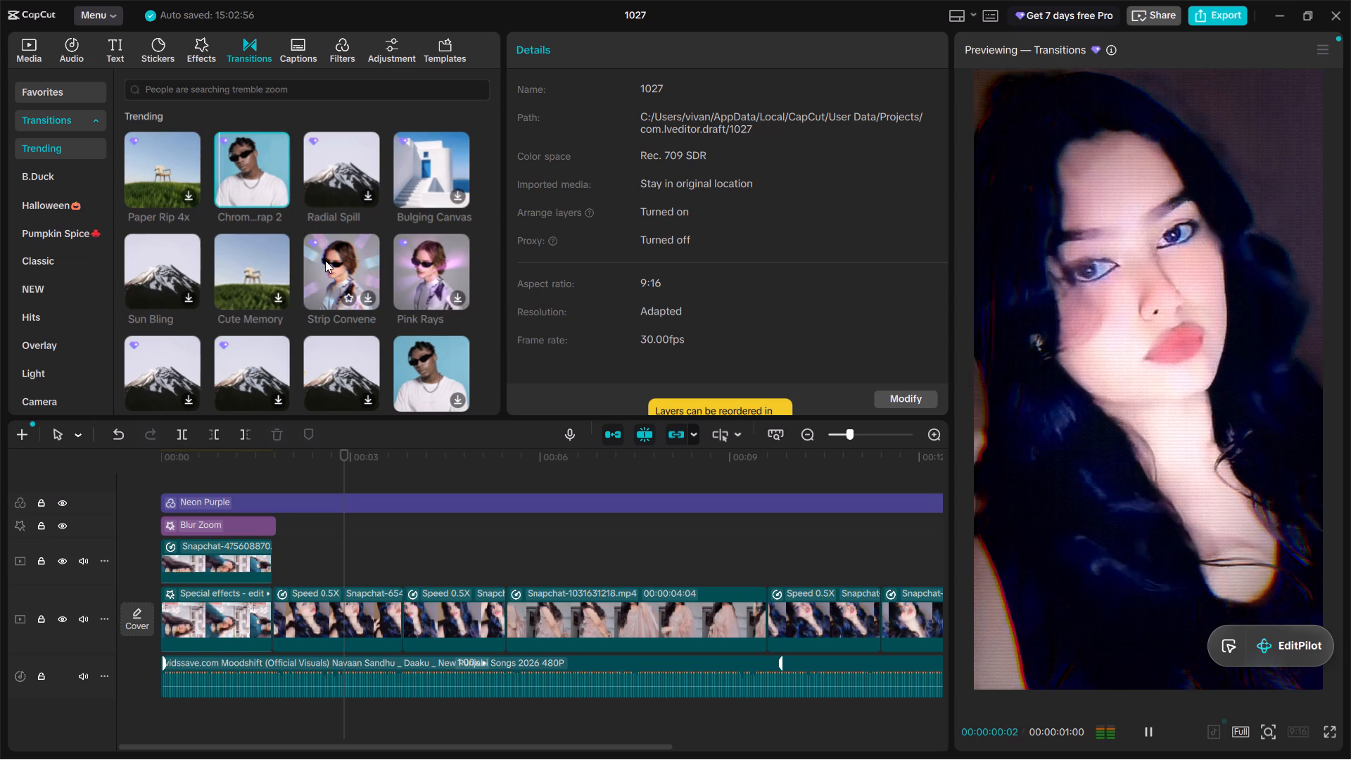
click(260, 149)
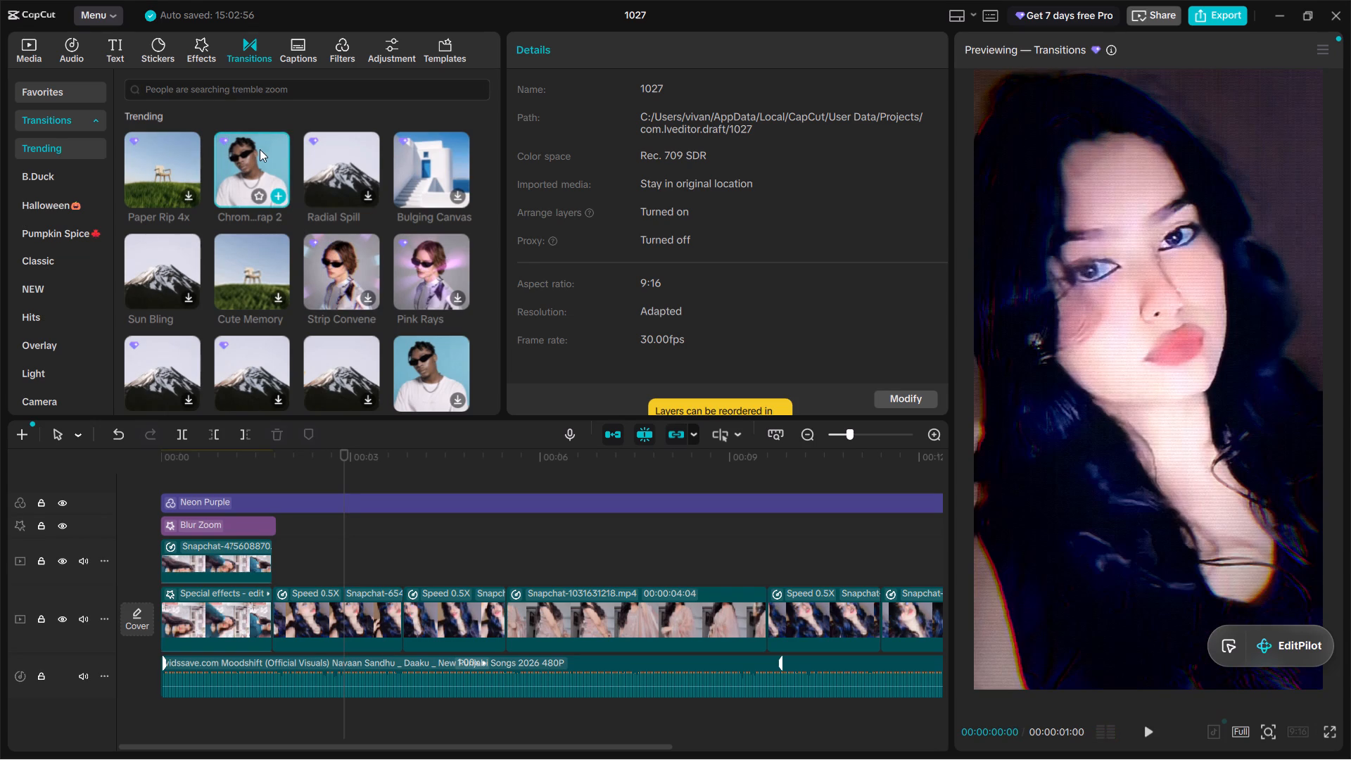
click(227, 159)
click(257, 269)
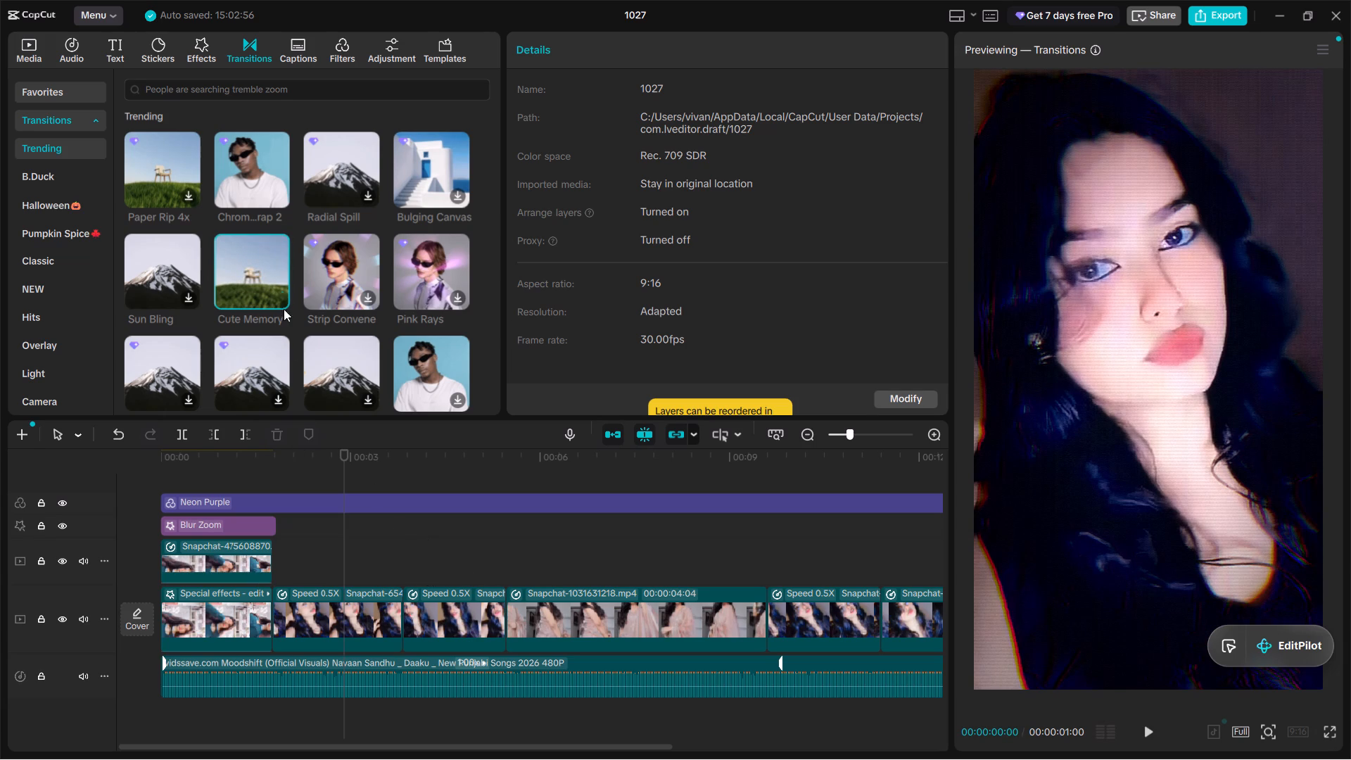
scroll(254, 332, down, 1)
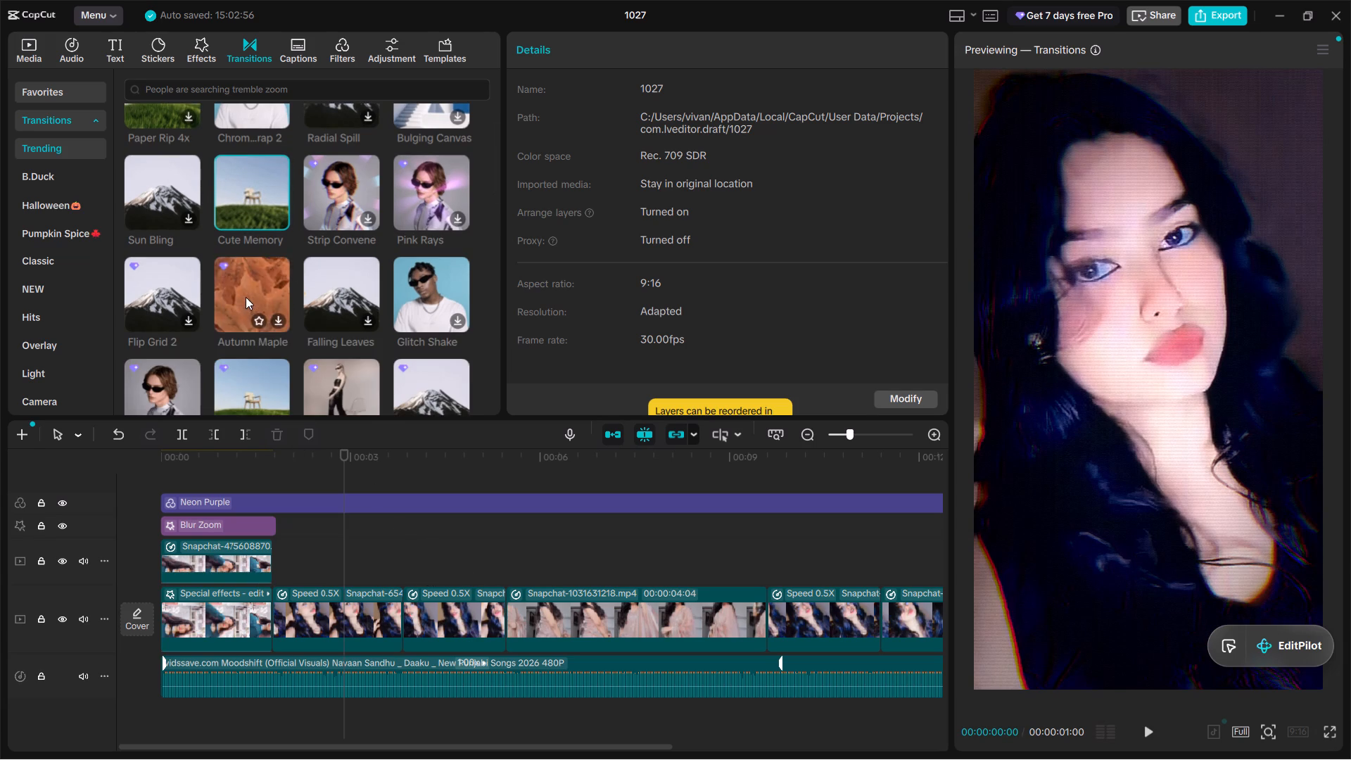
click(324, 278)
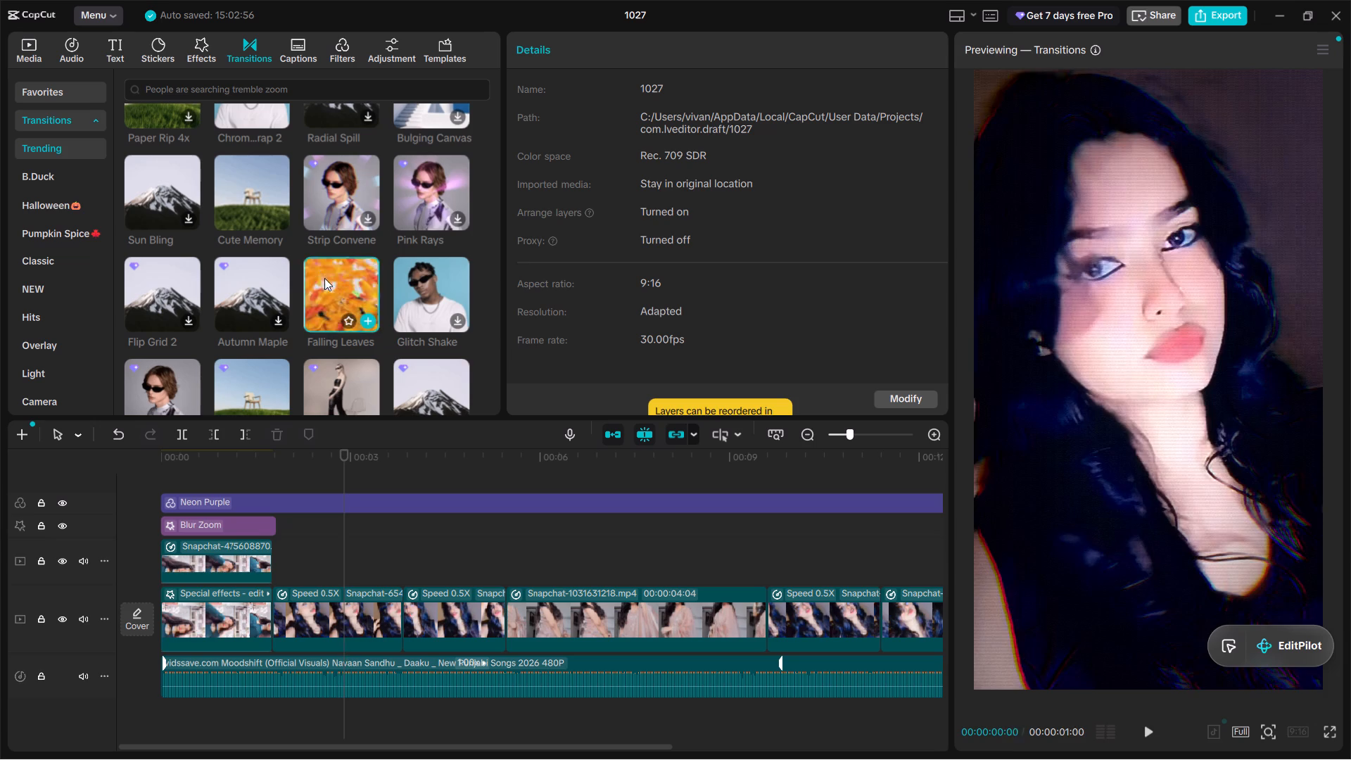
click(439, 277)
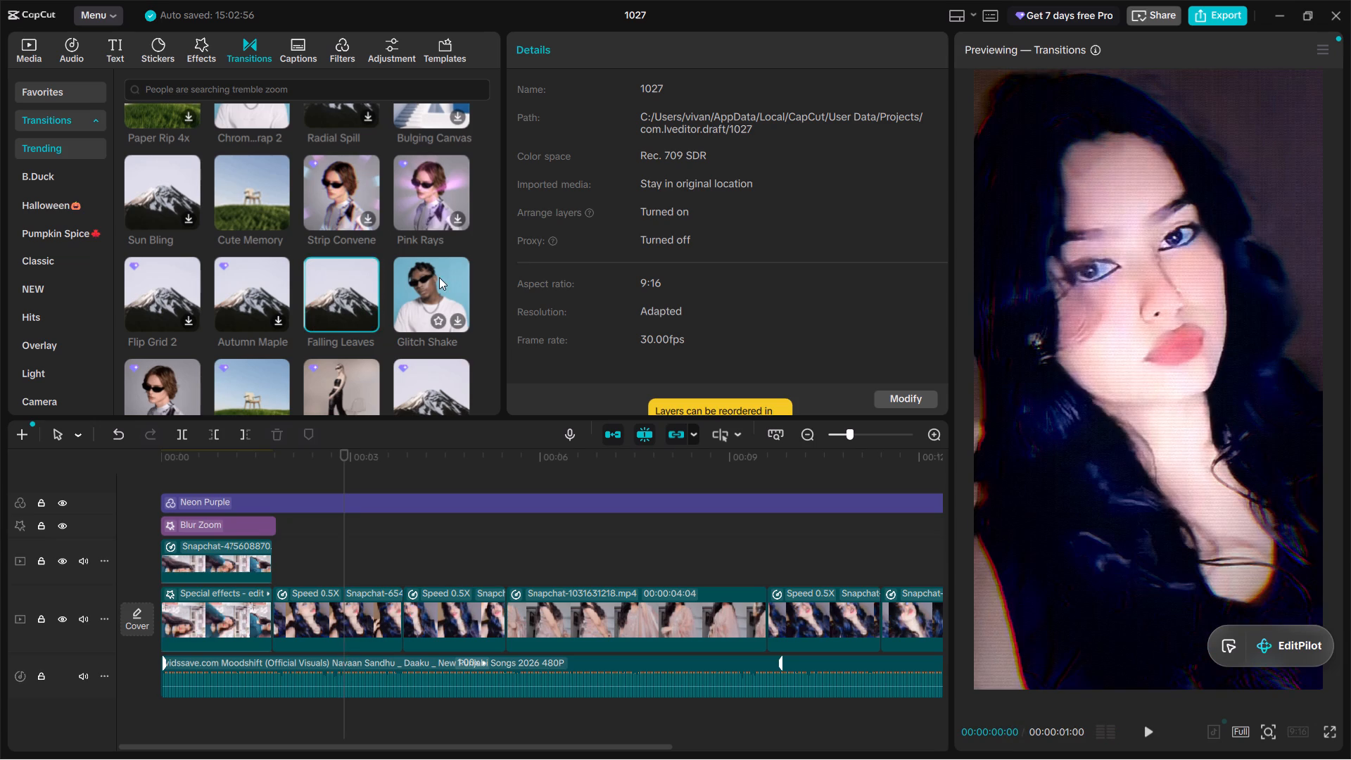
scroll(428, 281, down, 1)
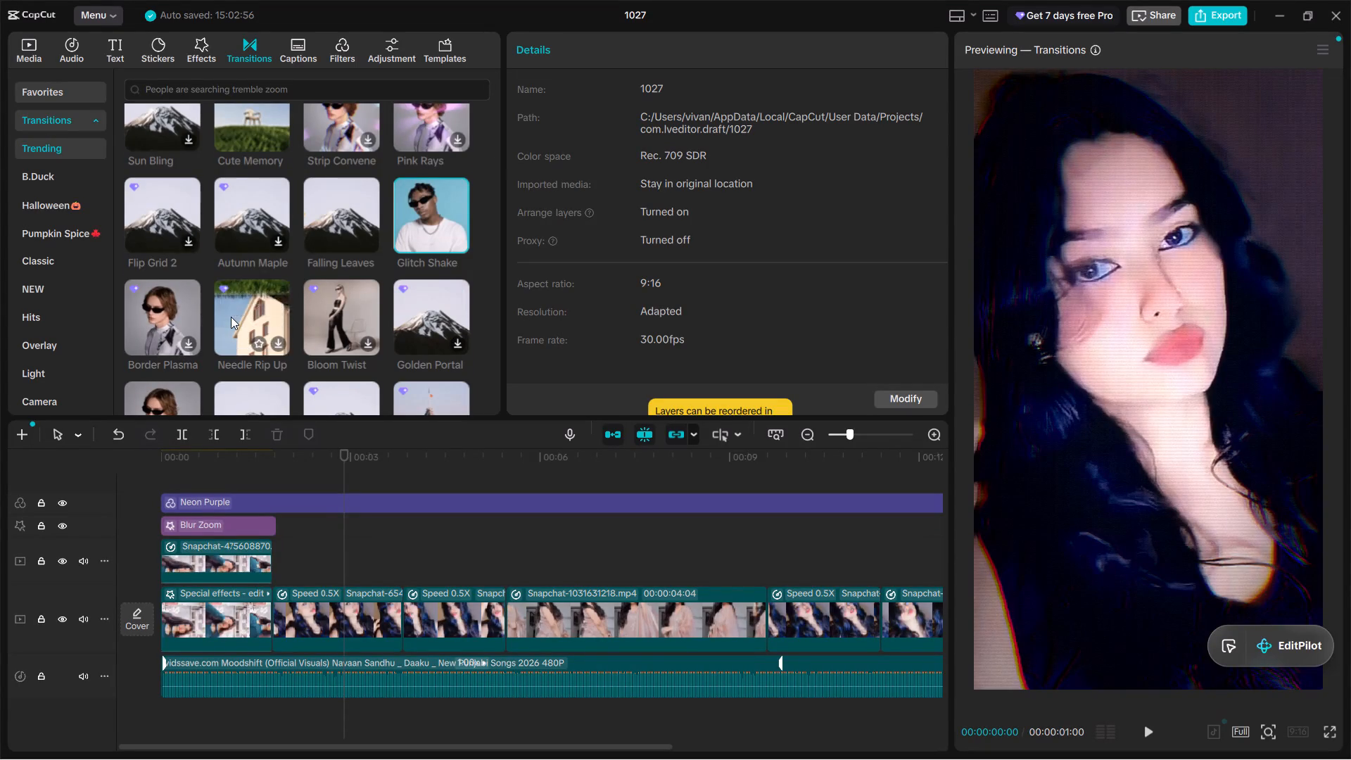
scroll(231, 317, down, 1)
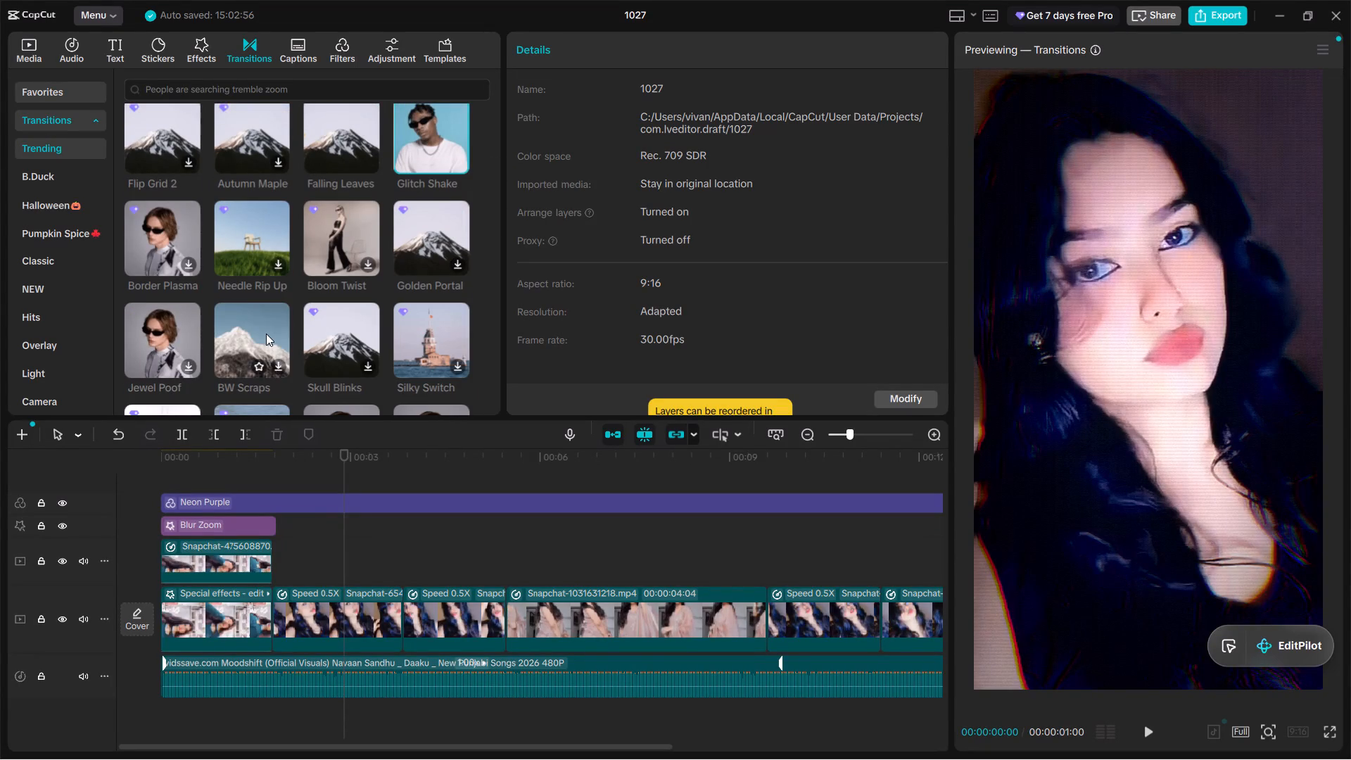
click(266, 334)
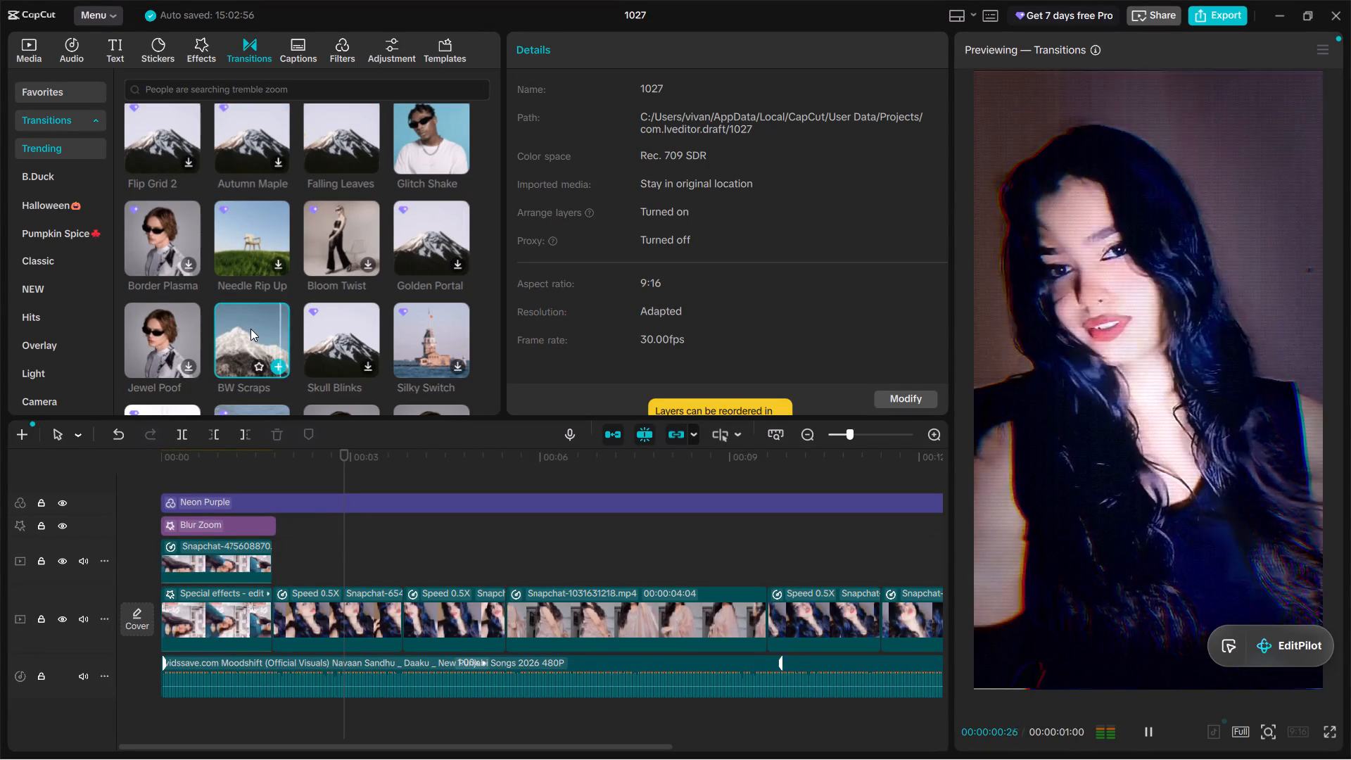
drag(255, 322, 497, 606)
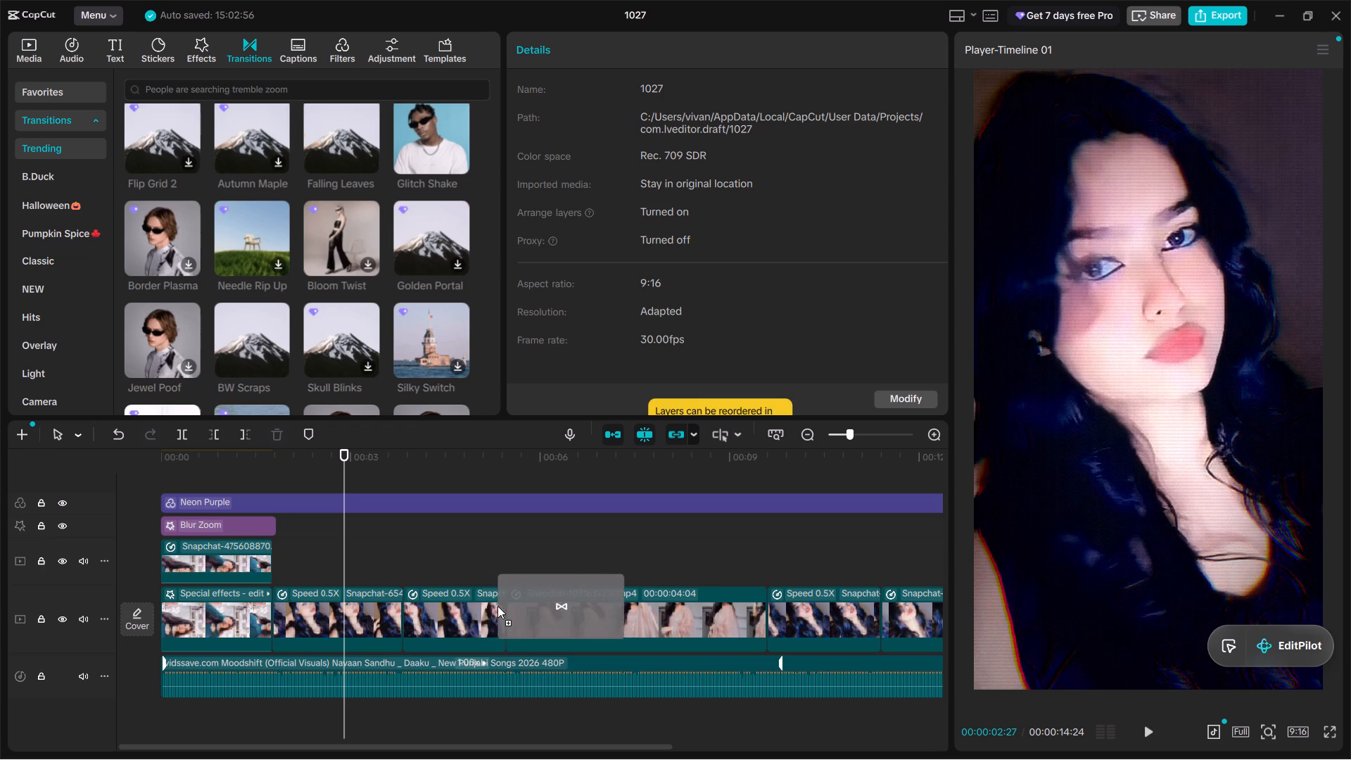
drag(497, 606, 490, 612)
click(469, 550)
key(space)
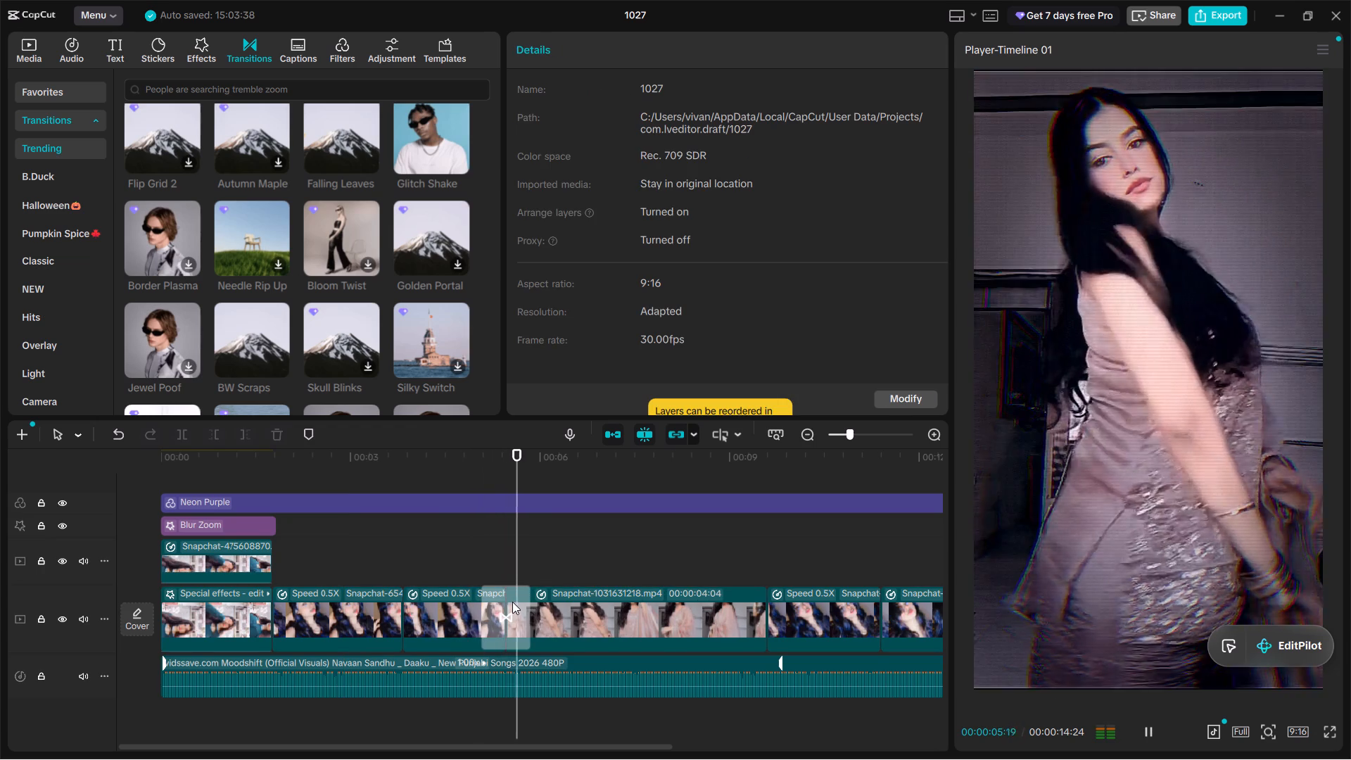
alt+scroll(512, 602, up, 2)
alt+scroll(512, 602, down, 3)
alt+scroll(503, 587, up, 4)
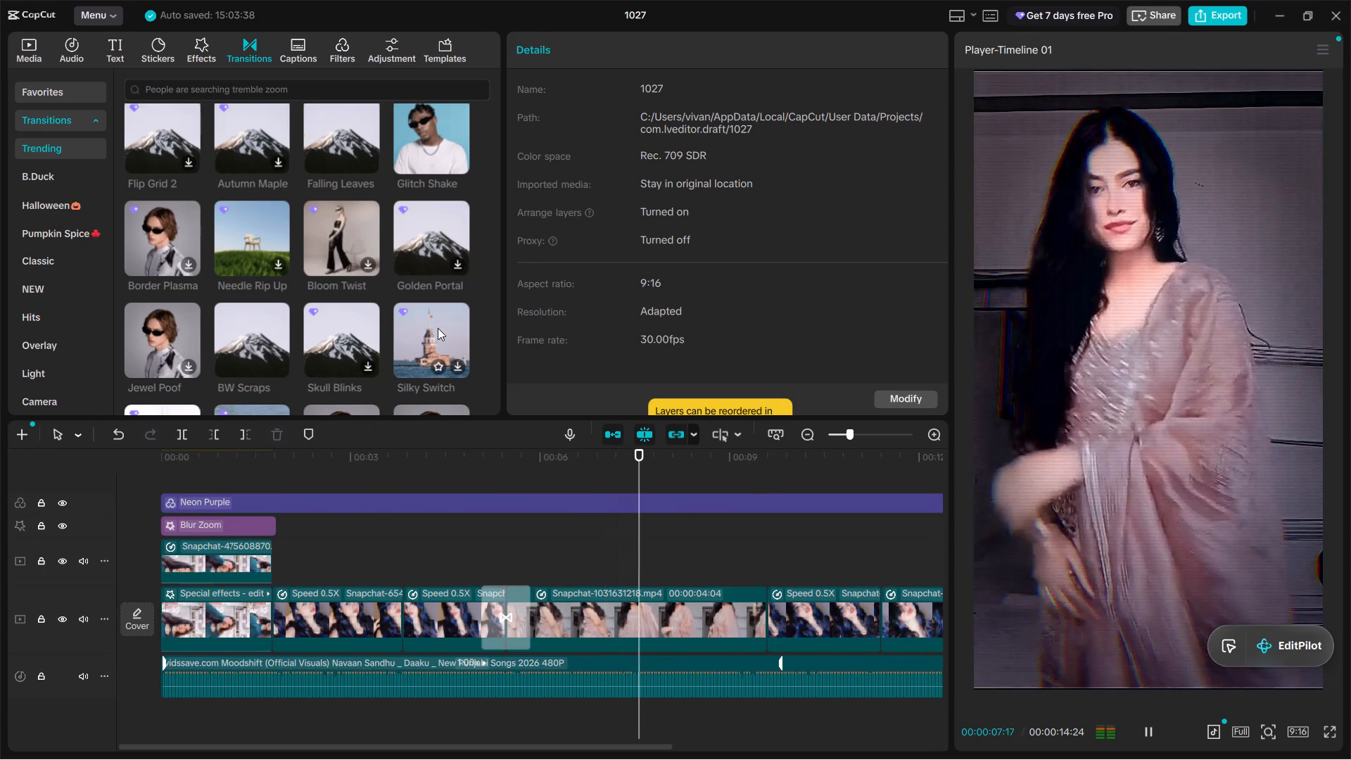
key(space)
alt+scroll(723, 577, down, 2)
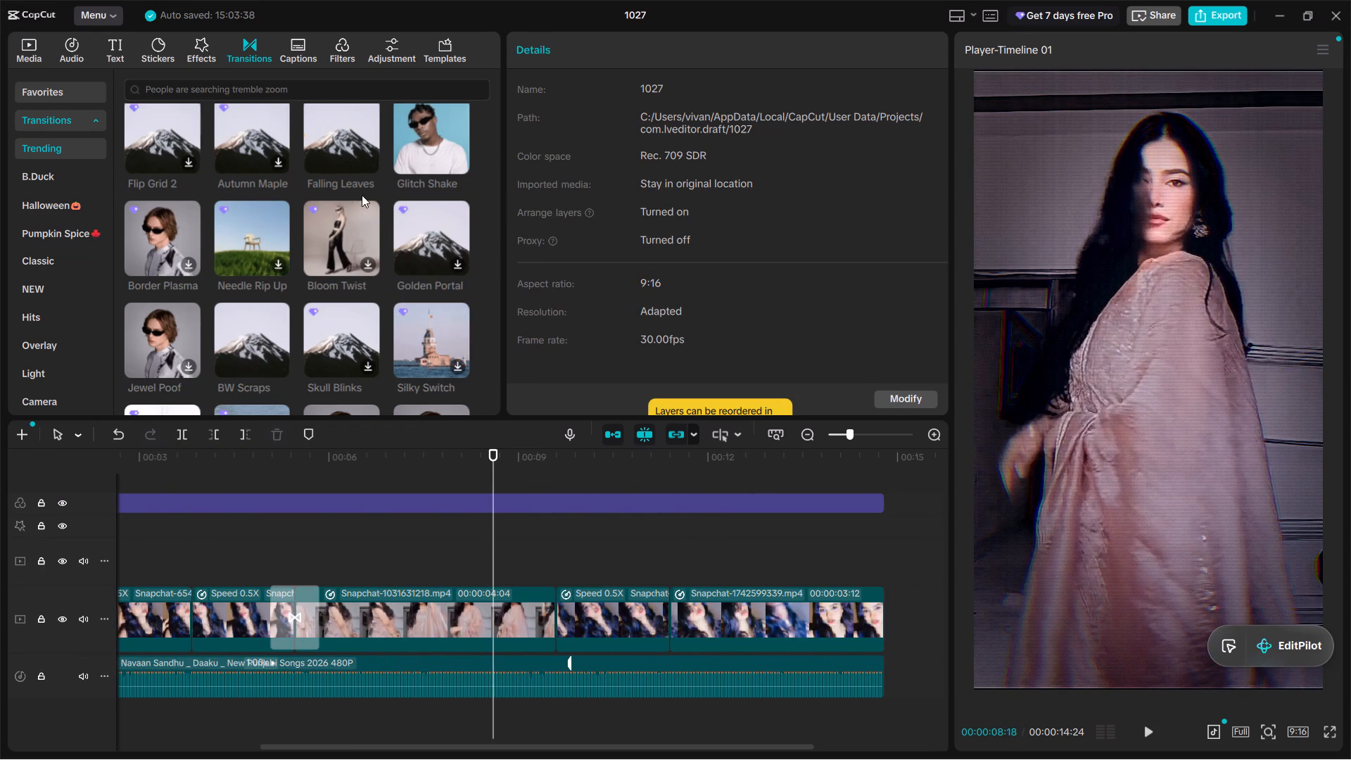
scroll(237, 267, down, 1)
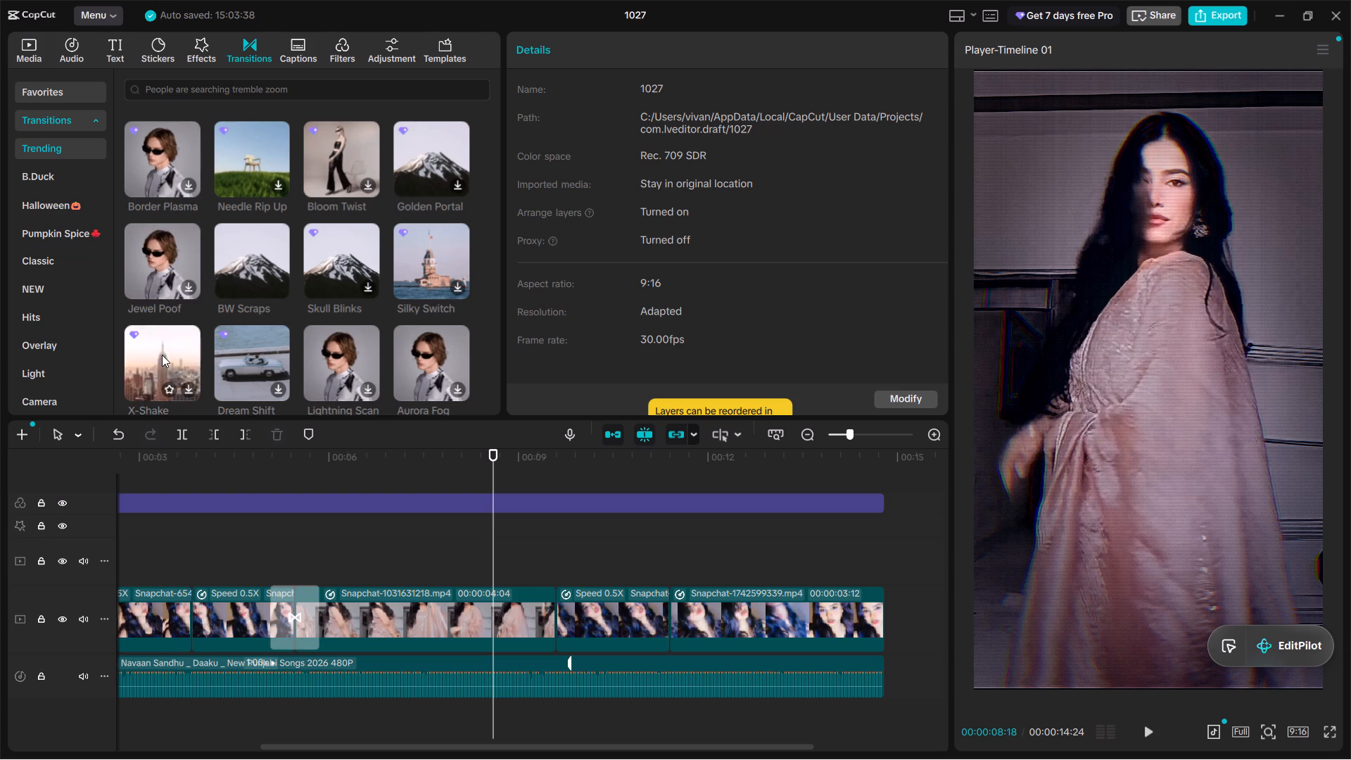
click(149, 252)
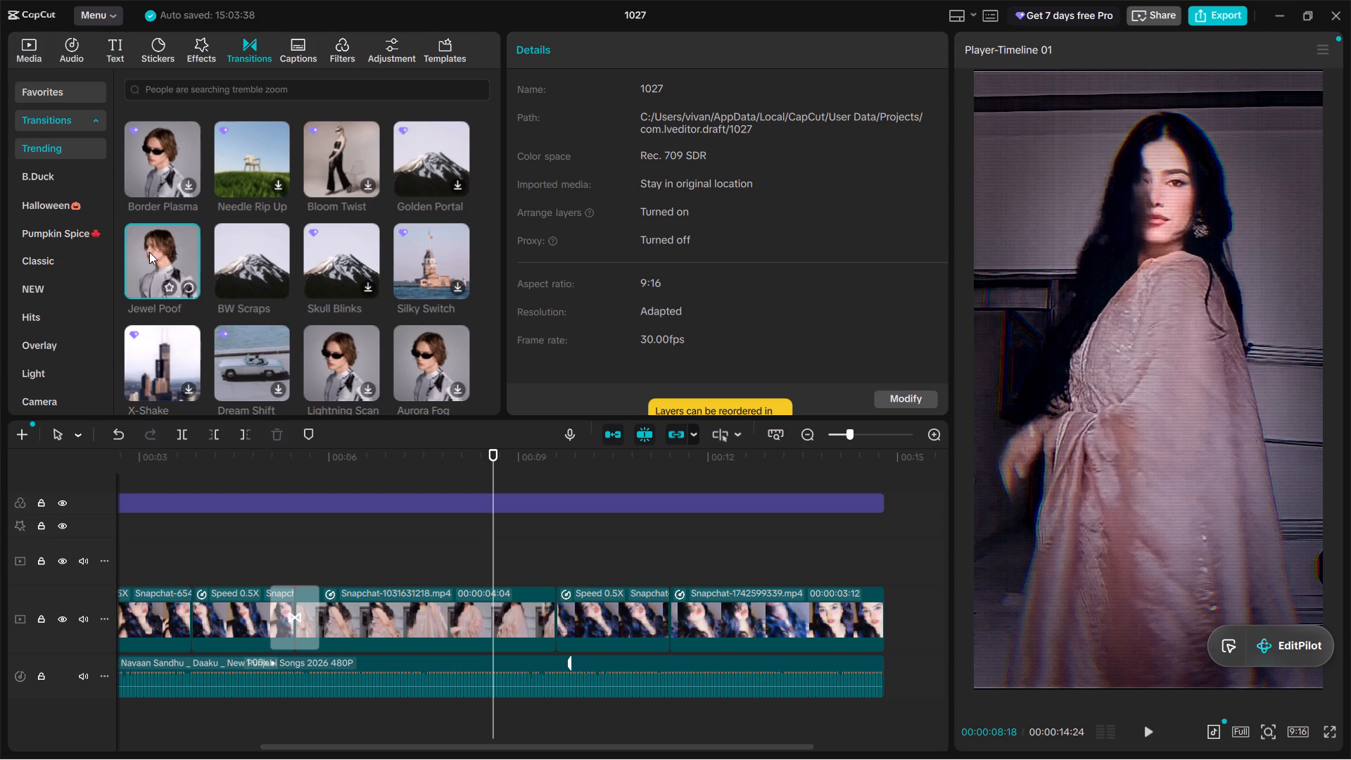
drag(149, 252, 531, 609)
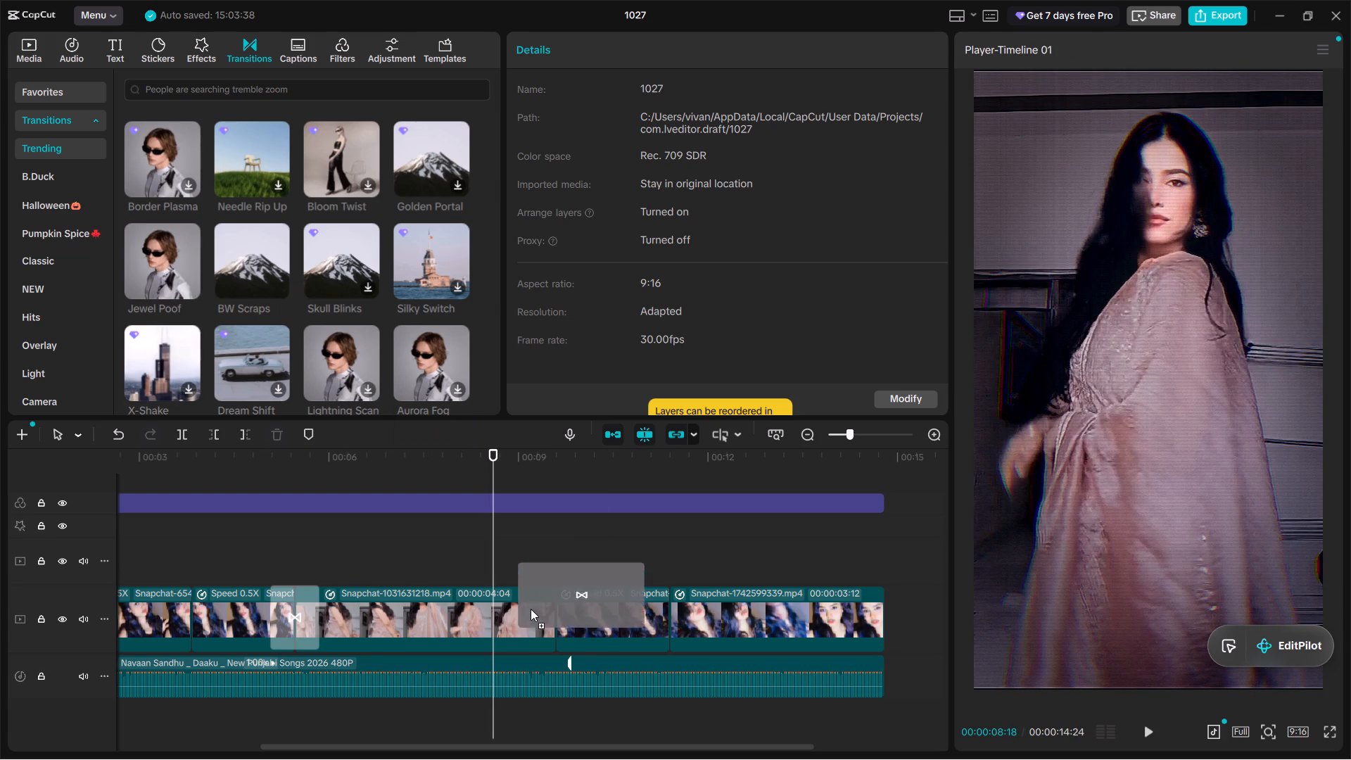
drag(531, 609, 530, 616)
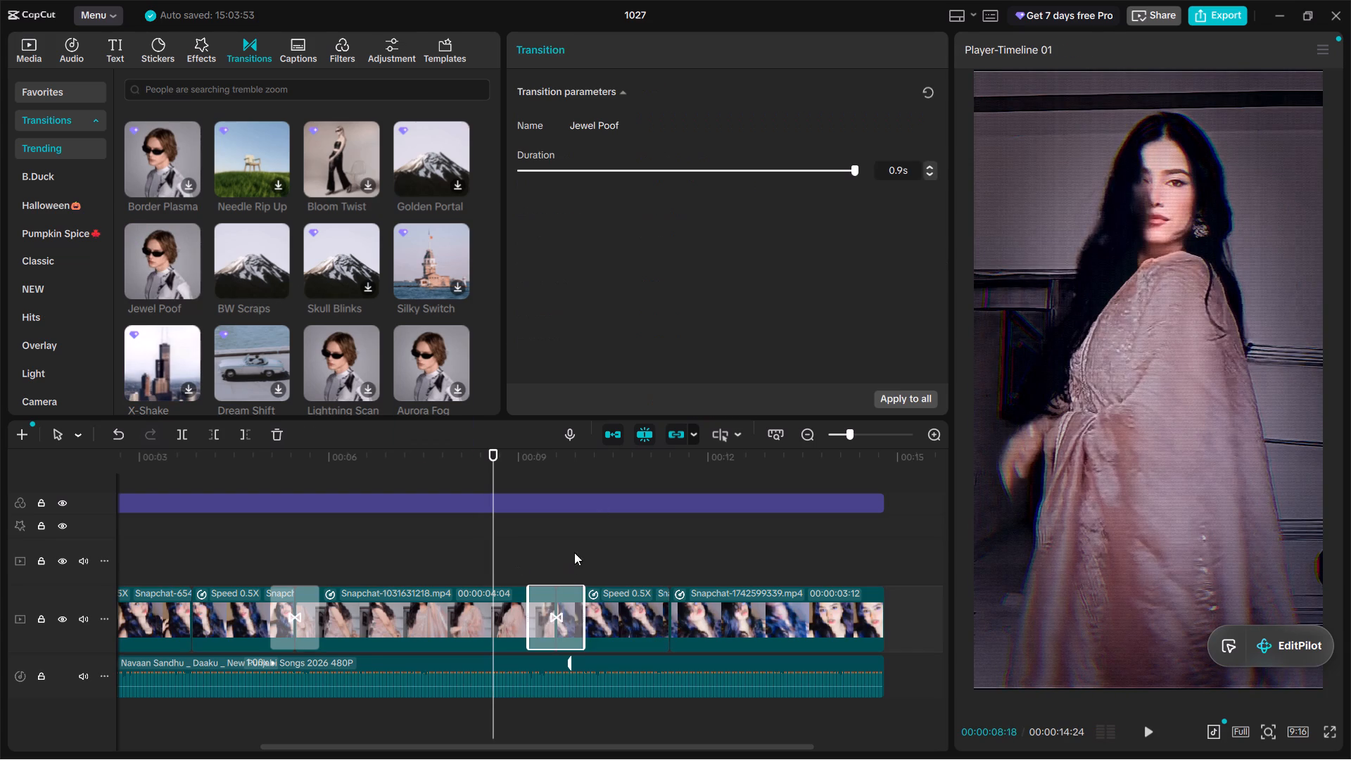
Combine the last two main-track clips, after the Jewel Poof transition, into a compound clip.
drag(602, 533, 743, 633)
right_click(747, 633)
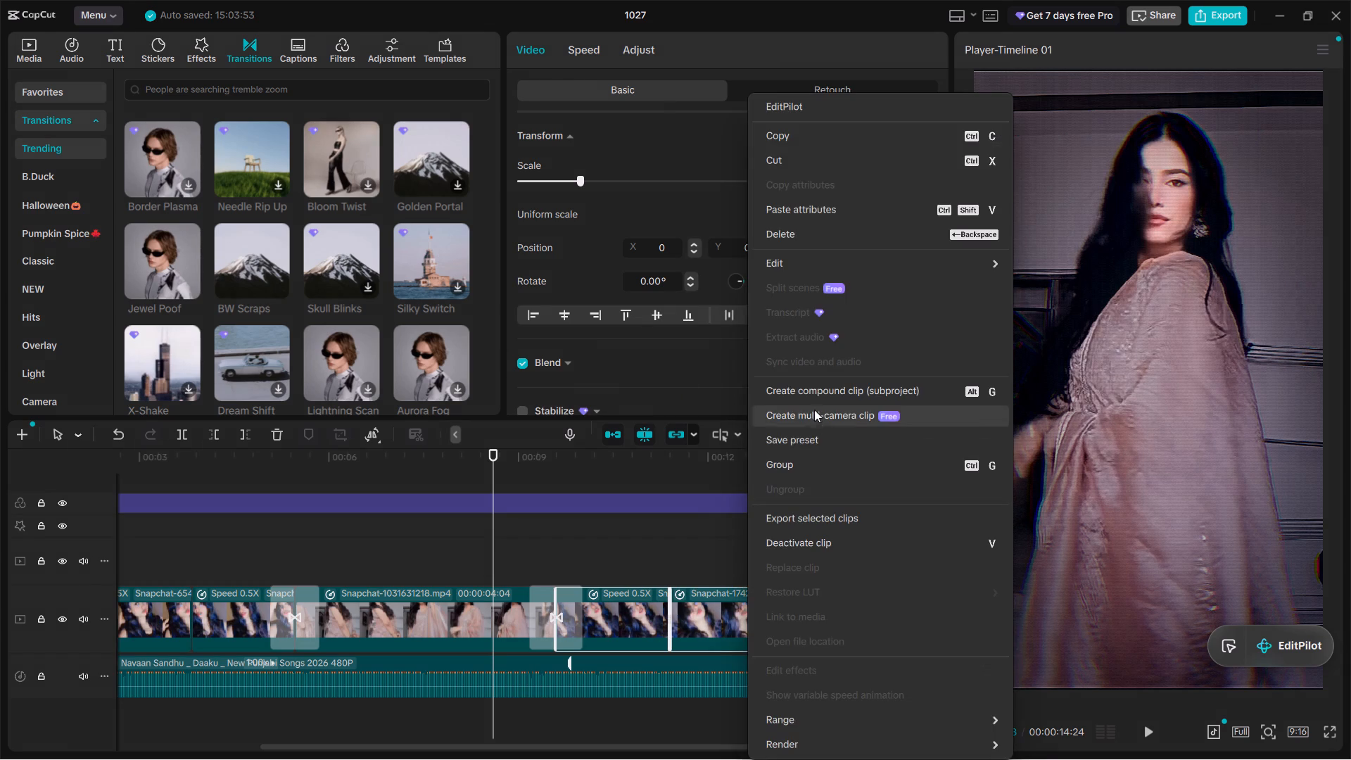
click(811, 385)
Lengthen the Jewel Poof transition to 1.8 s, accepting duplicate frames for it.
click(569, 598)
drag(584, 603, 585, 603)
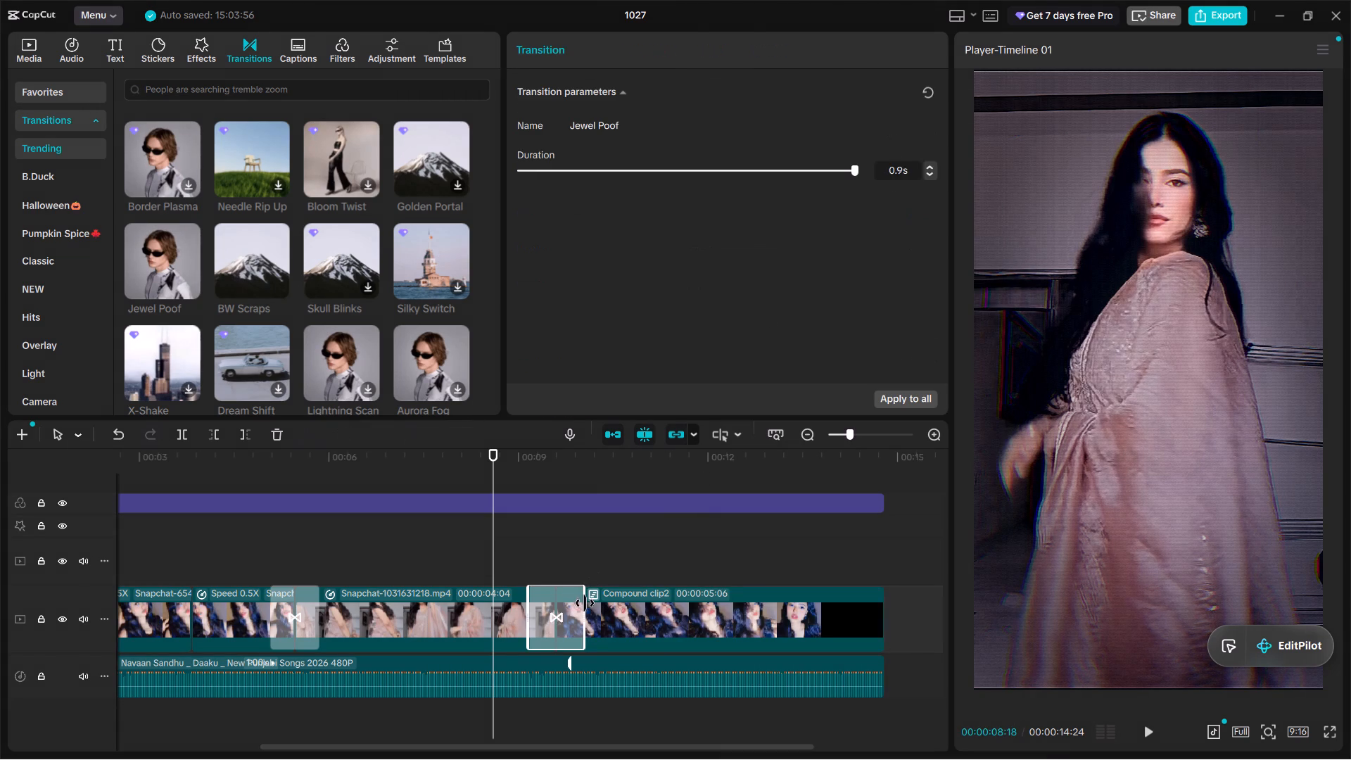
drag(585, 603, 609, 604)
click(485, 550)
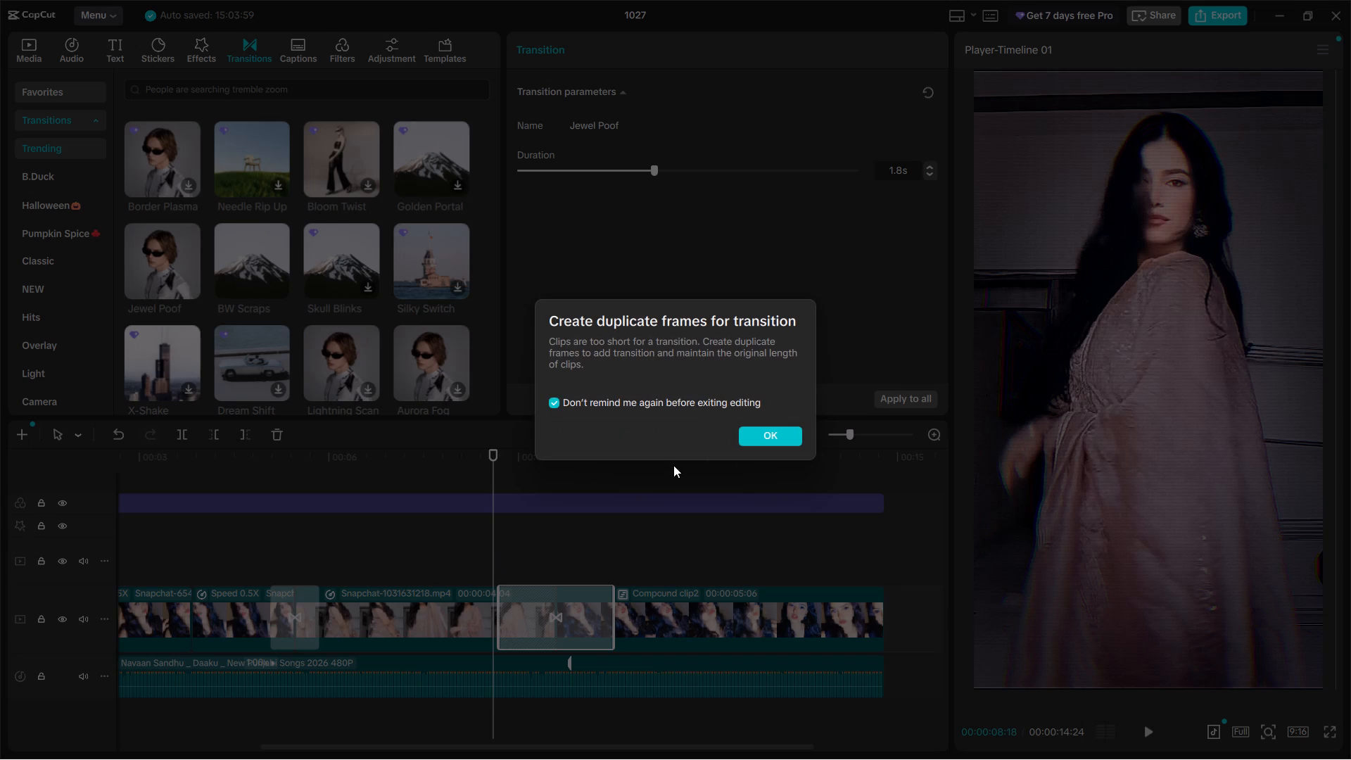
click(762, 443)
Play the edit through the lengthened Jewel Poof transition into the final compound clip.
key(space)
alt+scroll(478, 606, up, 4)
alt+scroll(486, 607, down, 2)
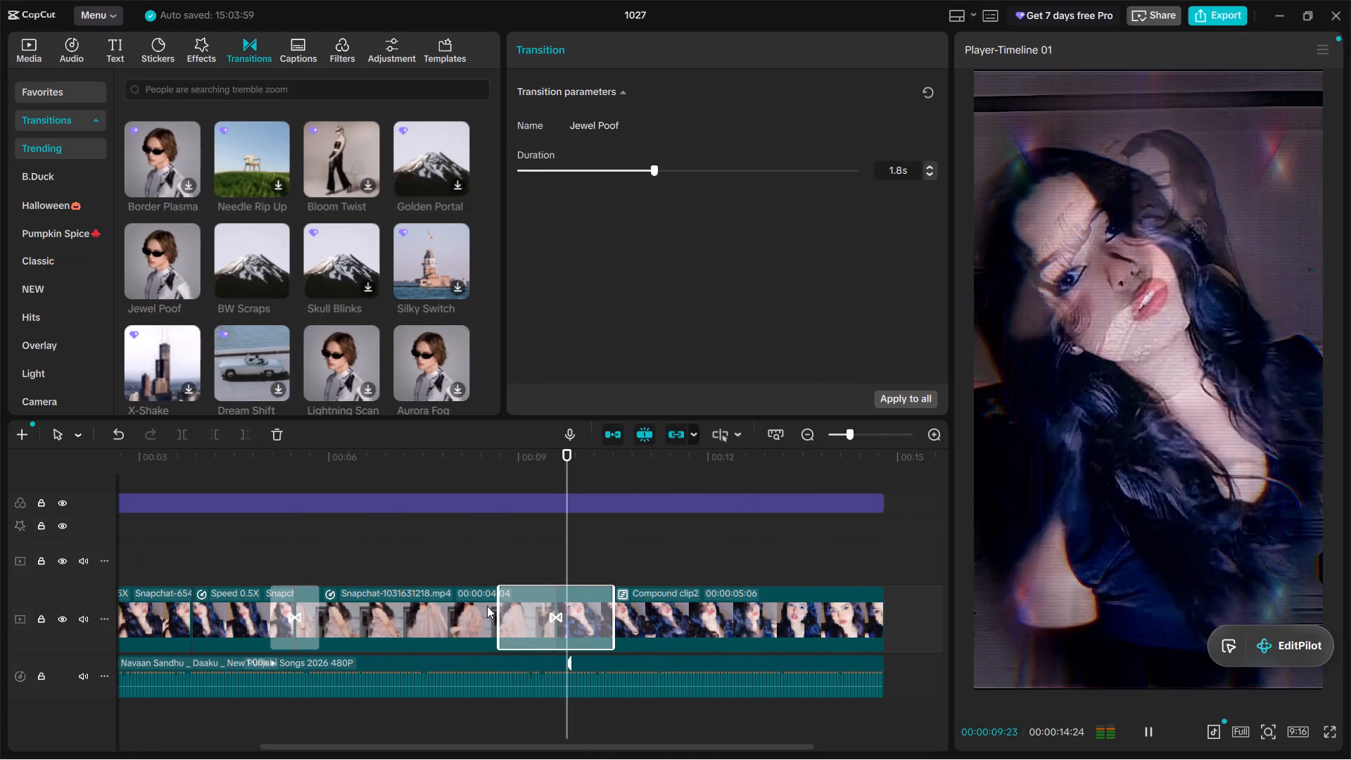
alt+scroll(529, 606, up, 2)
alt+scroll(529, 606, down, 2)
alt+scroll(523, 594, up, 3)
key(space)
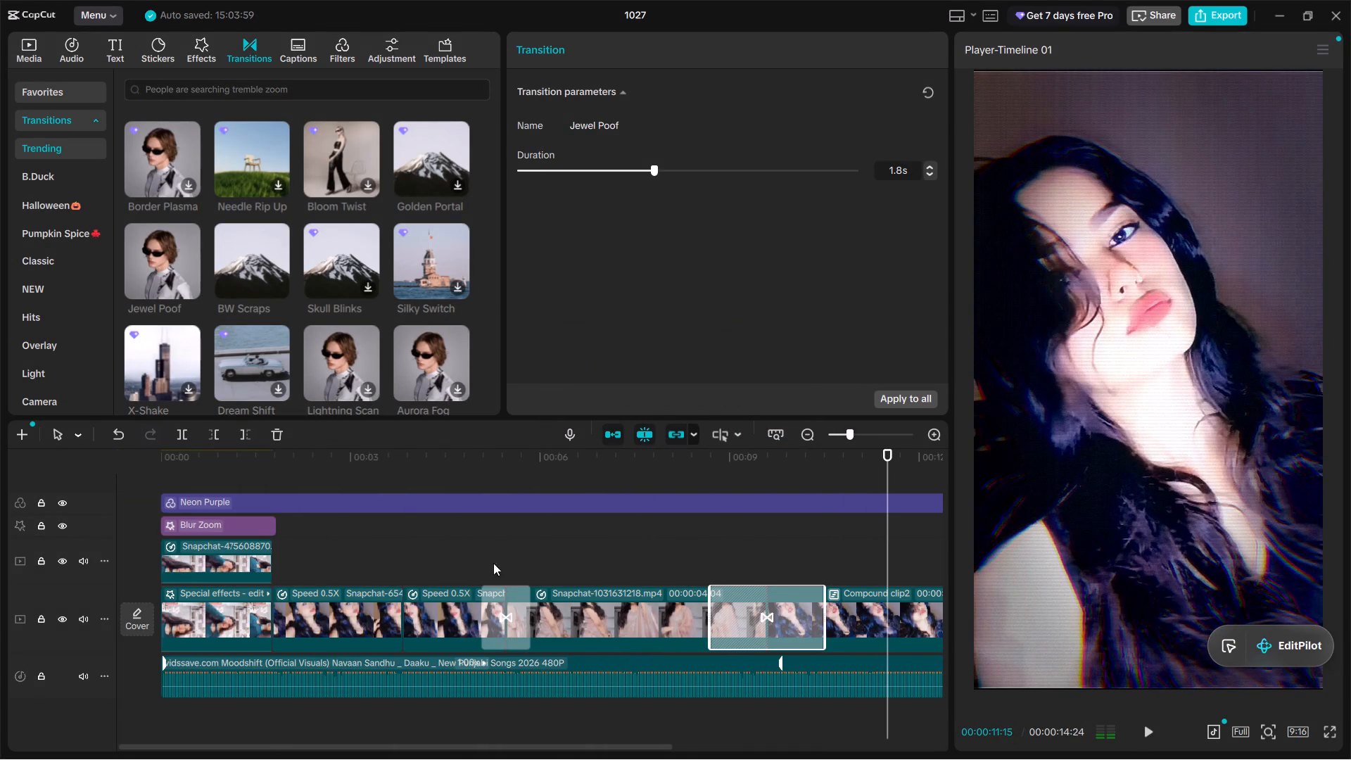
Play the edit from about 3 seconds into the BW Scraps transition and preview the Dream Shift transition.
click(468, 558)
drag(467, 558, 345, 536)
key(space)
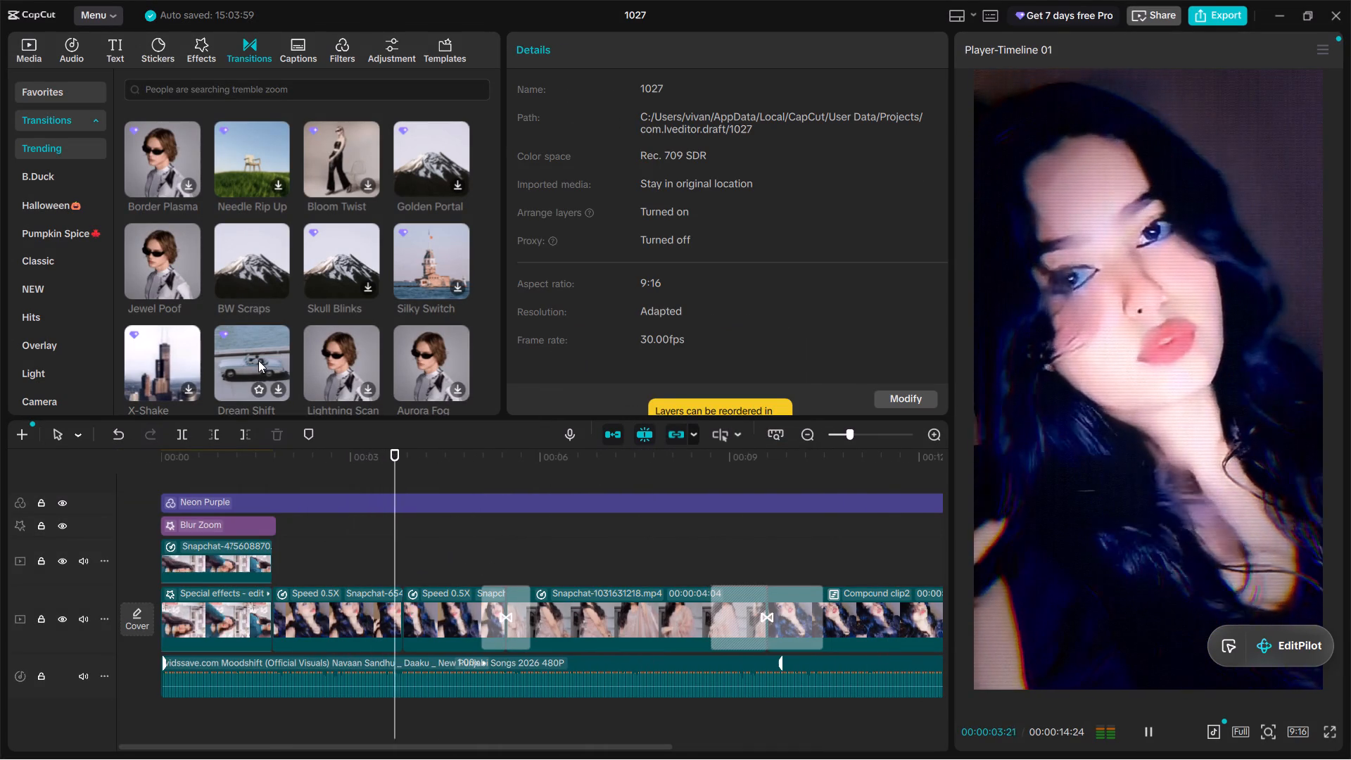
click(250, 358)
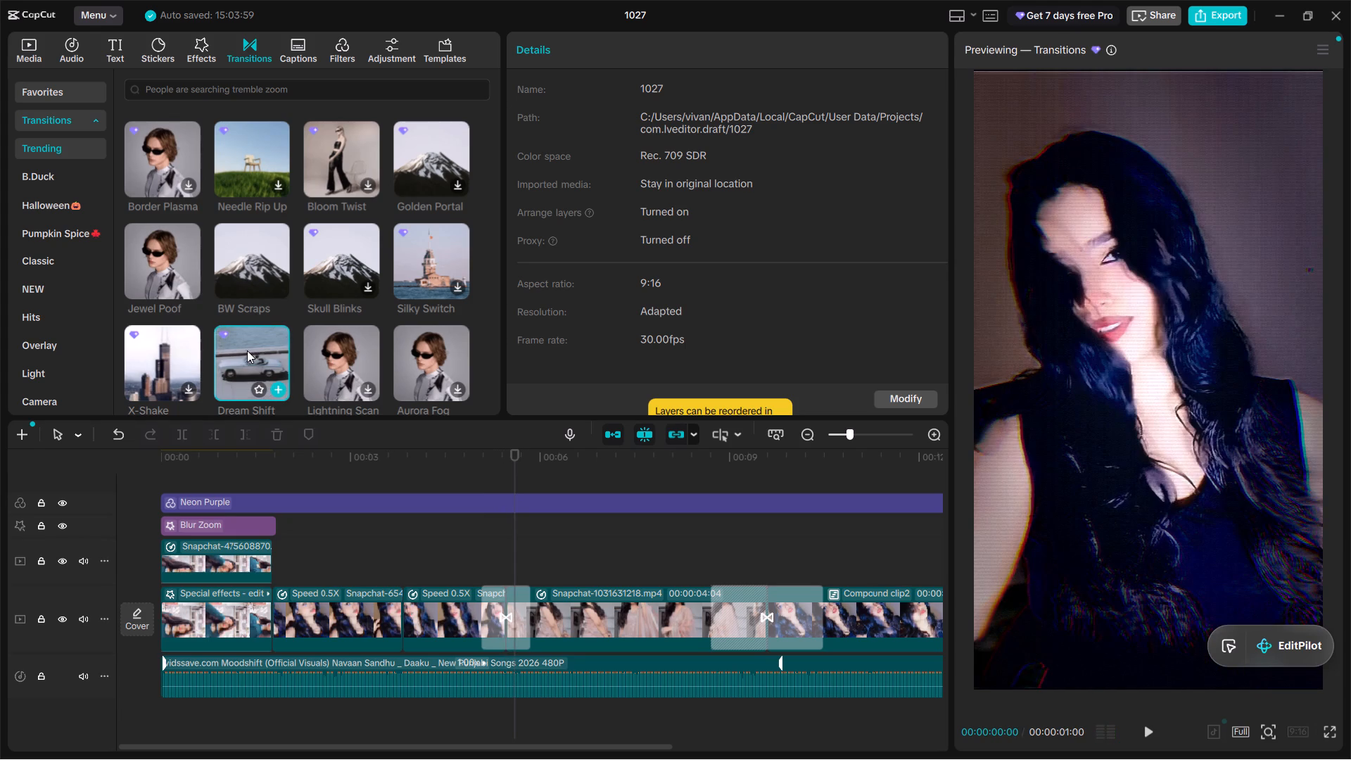
Combine the opening overlay Snapchat clip and the opening special-effects clip below it into a compound clip.
click(230, 555)
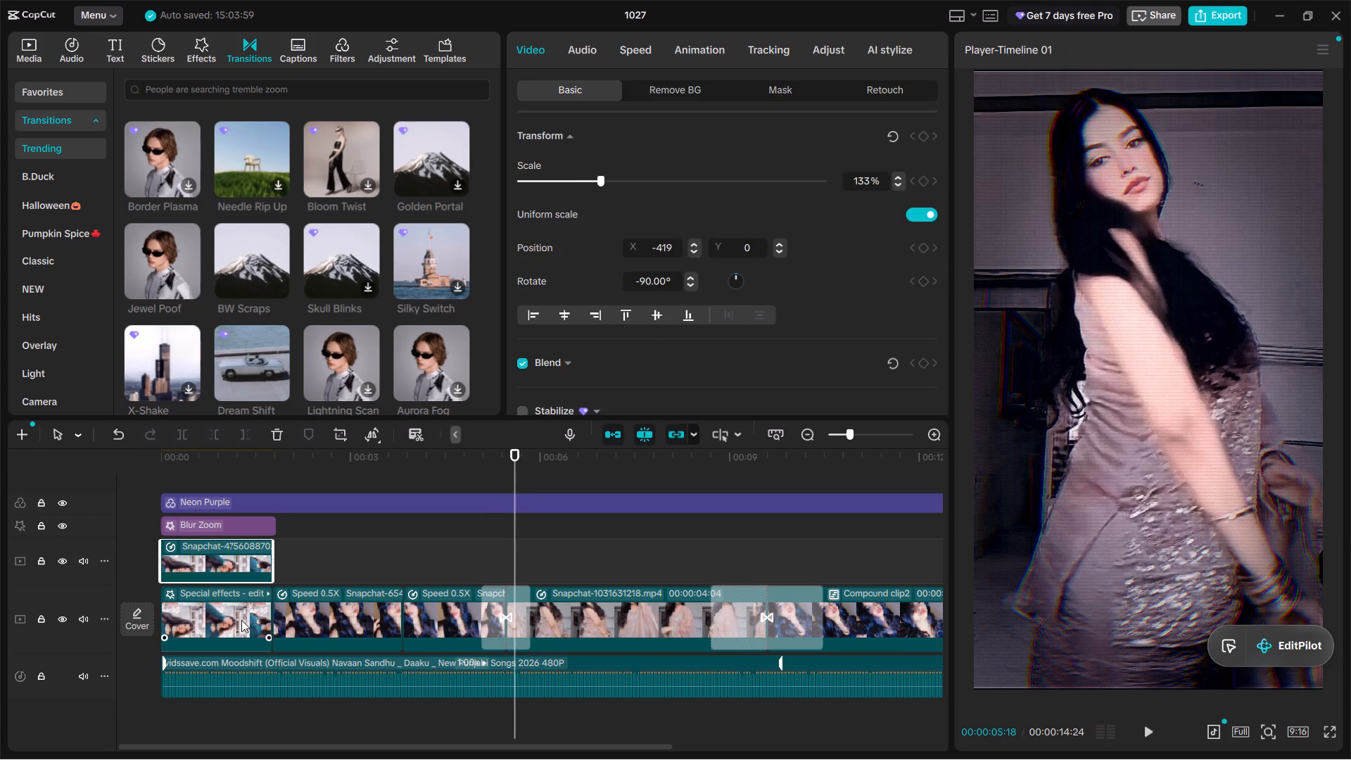
ctrl+click(241, 620)
ctrl+right_click(239, 620)
click(317, 390)
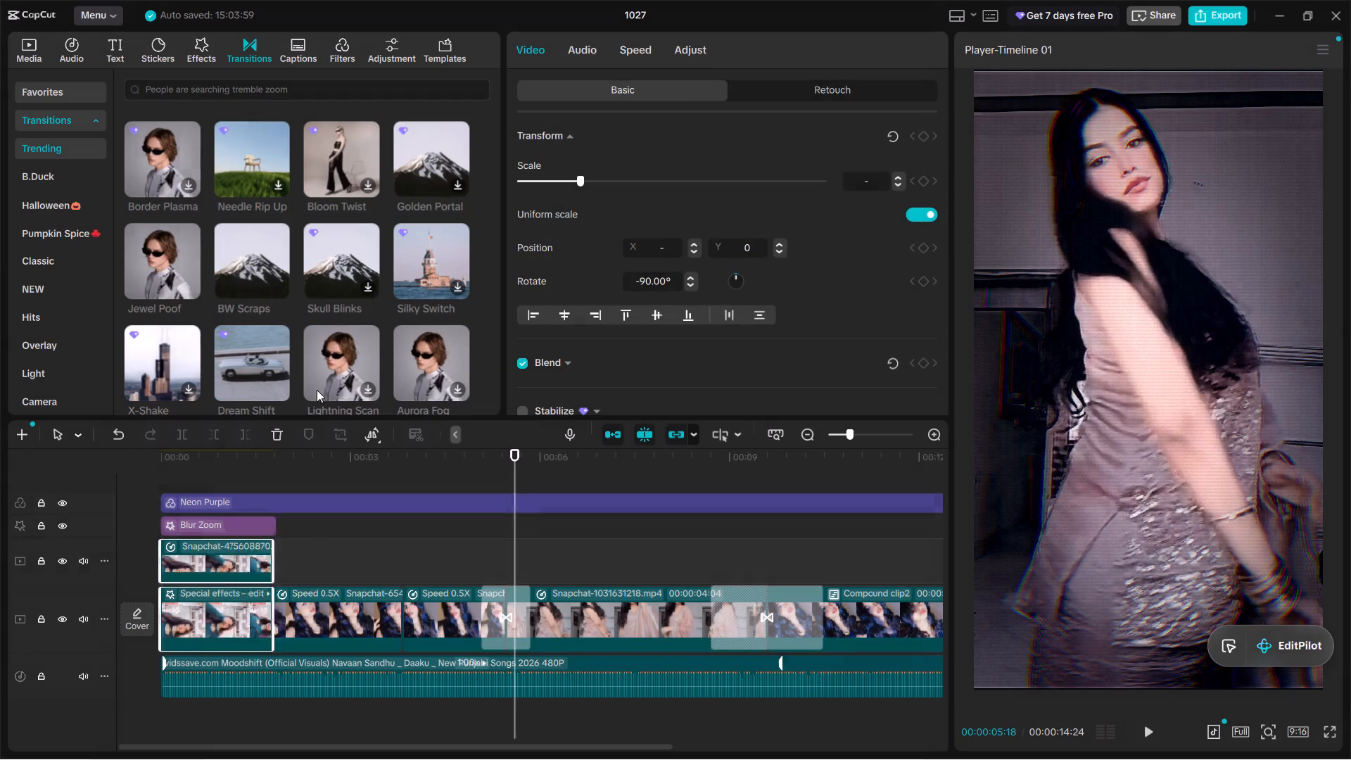
drag(379, 549, 353, 537)
drag(382, 564, 597, 625)
right_click(604, 618)
click(652, 538)
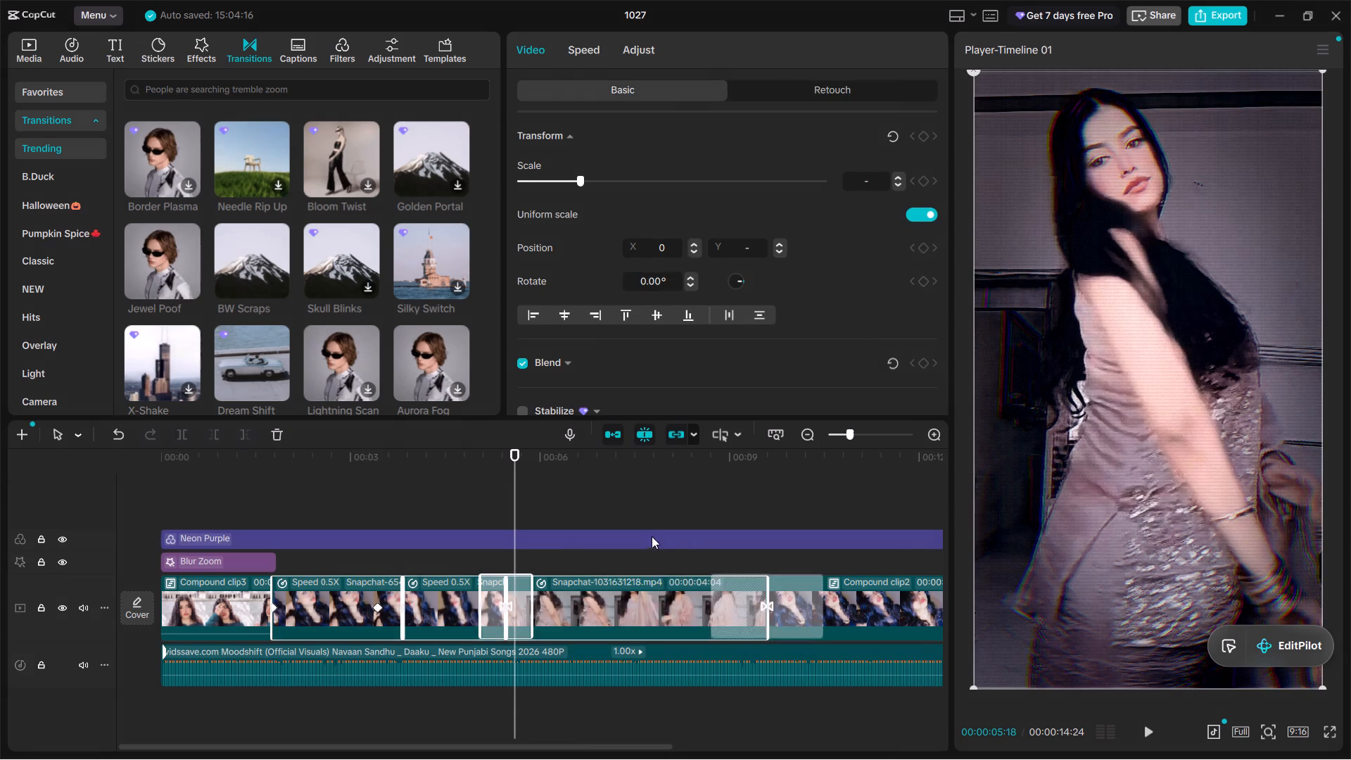
Preview Dream Shift and Delirious Echo, and add Delirious Echo at the cut between the first two compound clips.
click(148, 265)
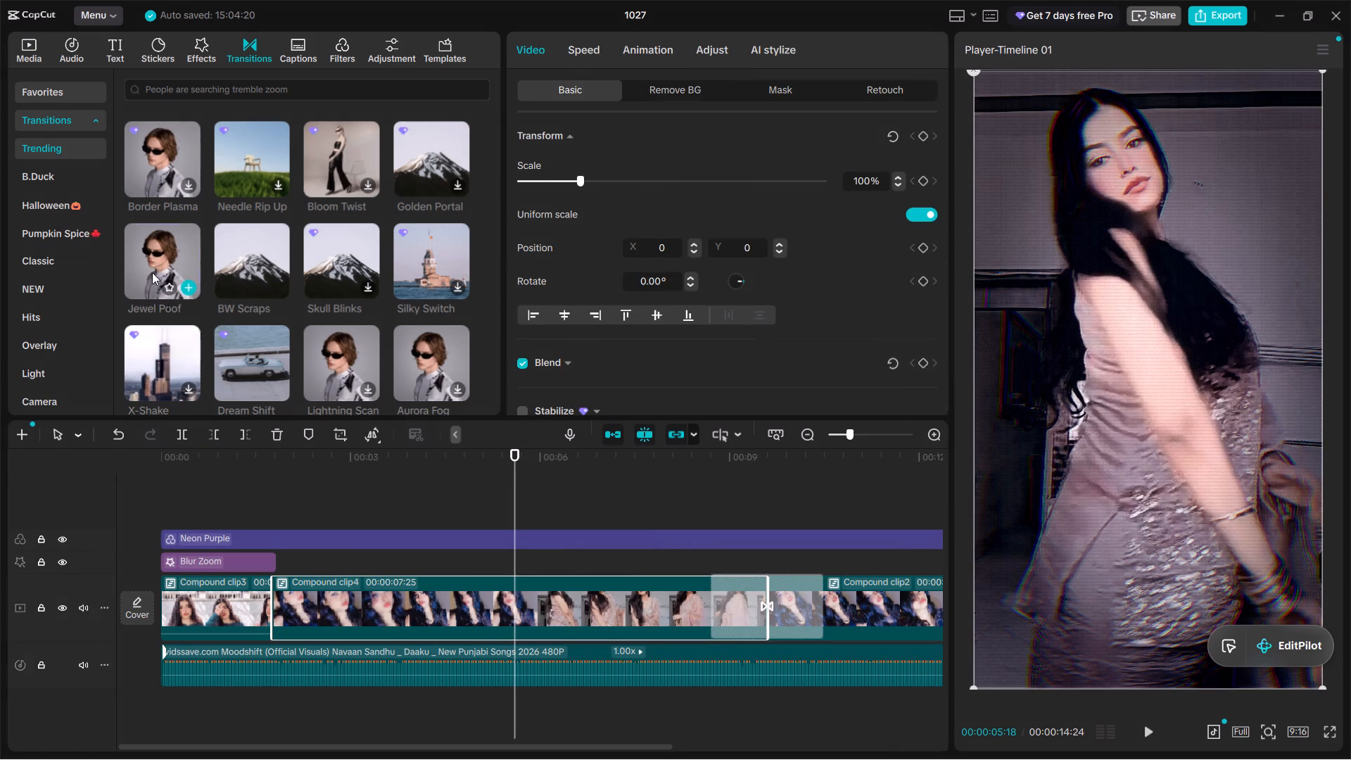
click(228, 477)
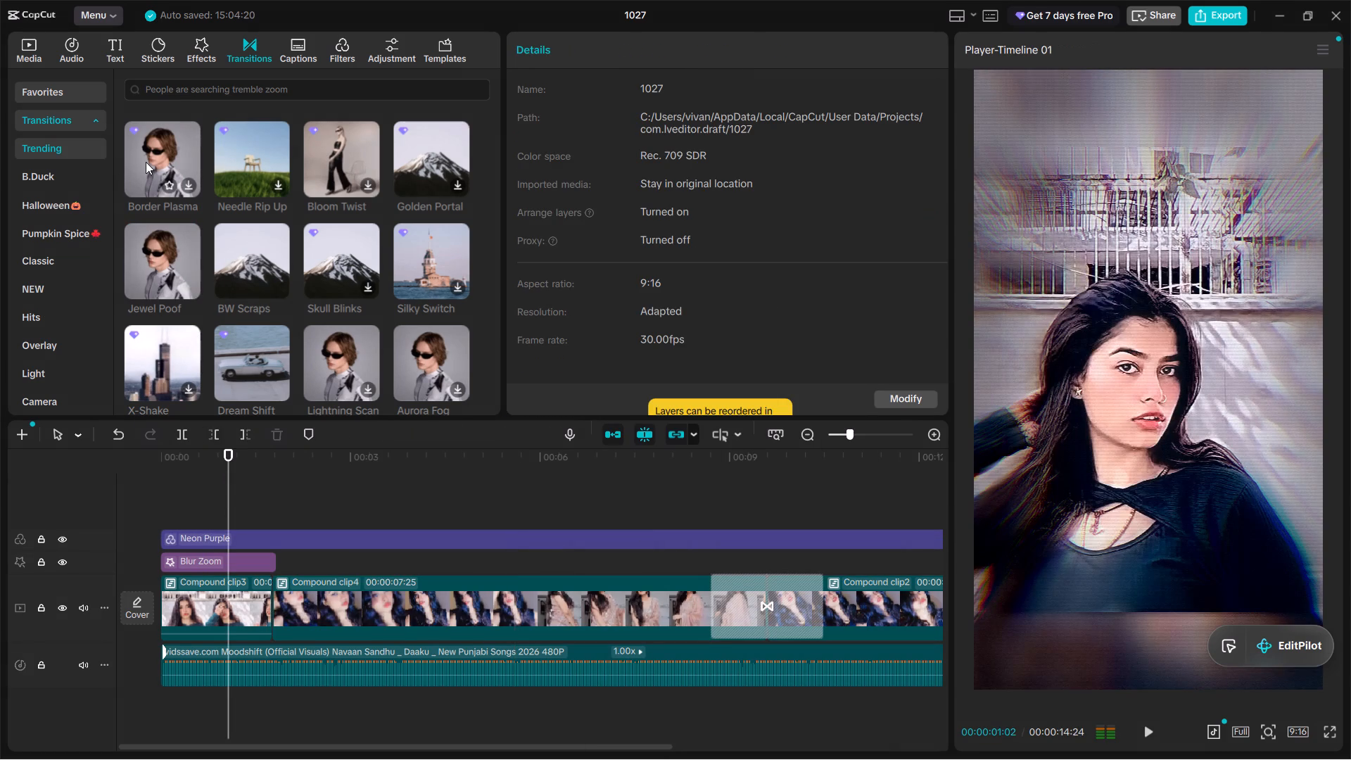
scroll(163, 302, down, 1)
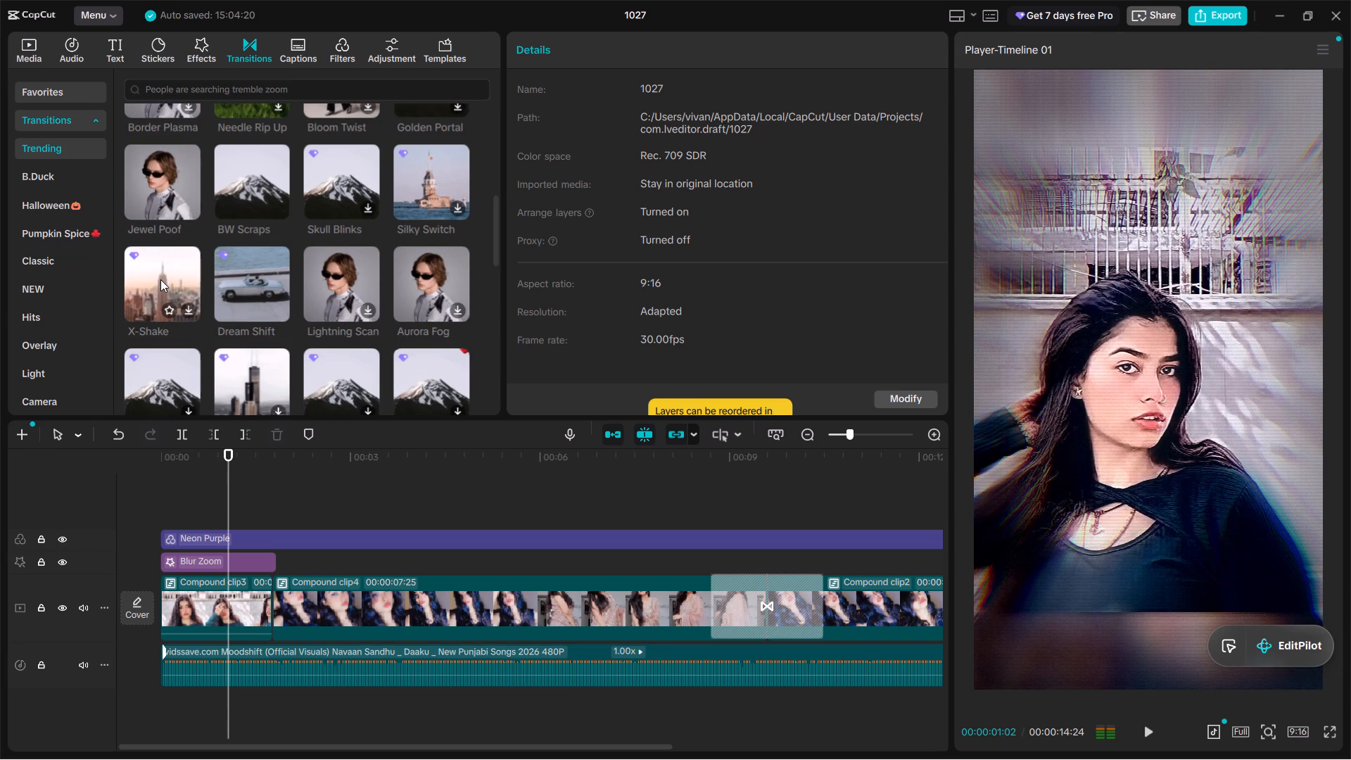
click(260, 268)
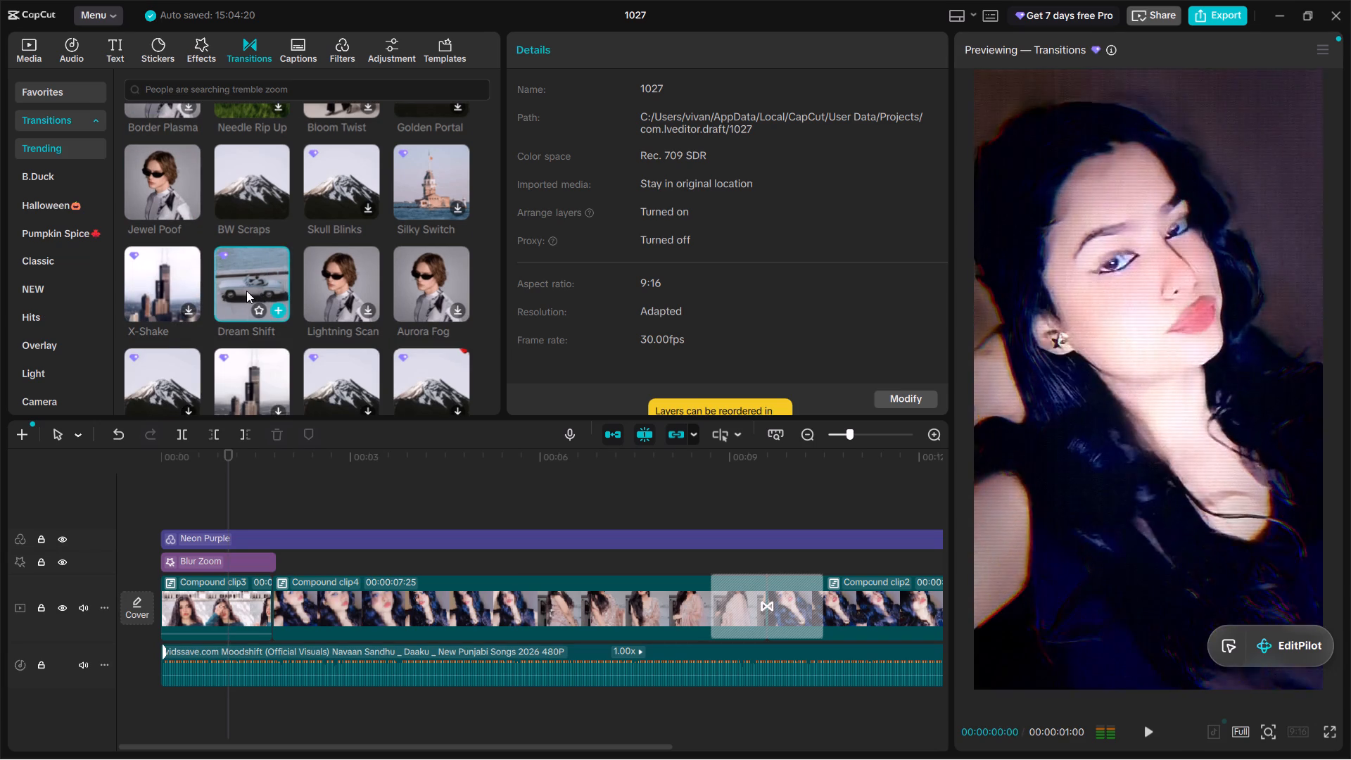
scroll(236, 366, down, 2)
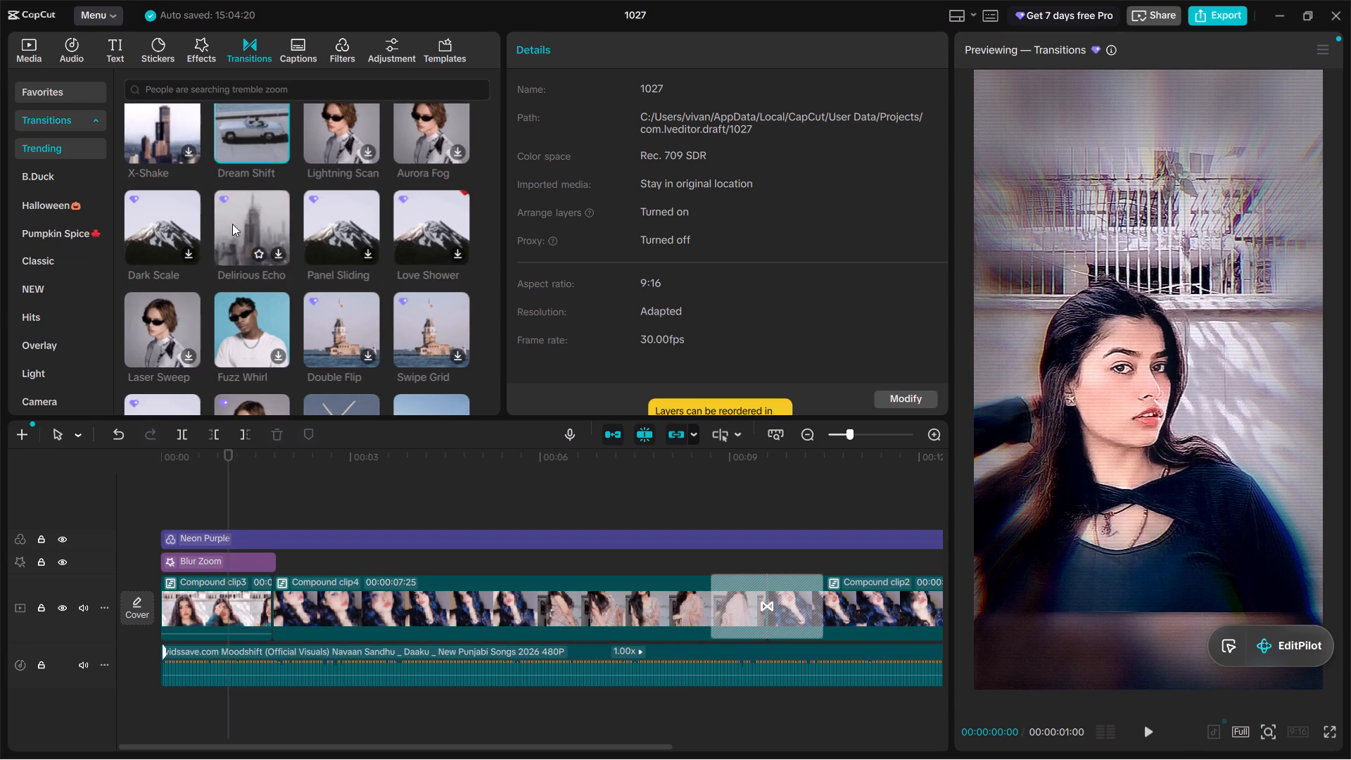
click(232, 224)
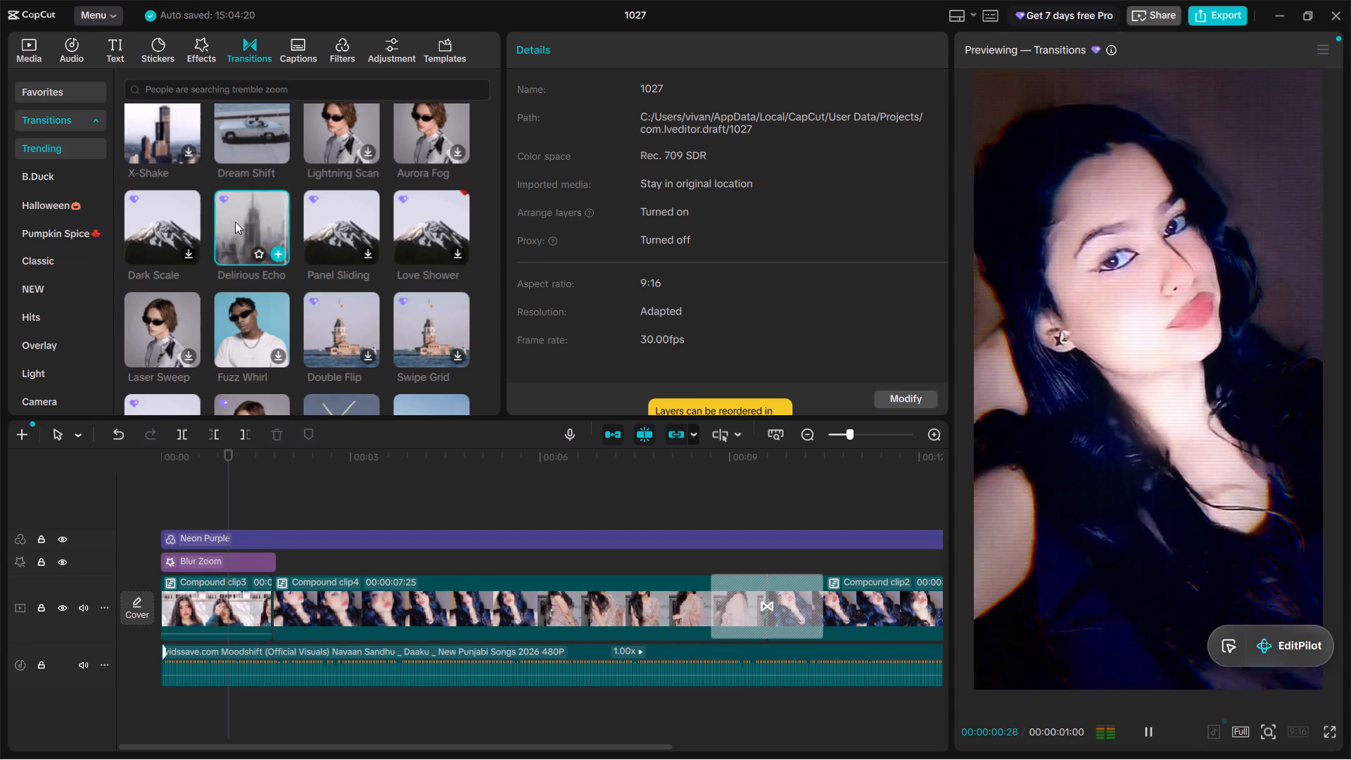
drag(235, 215, 236, 582)
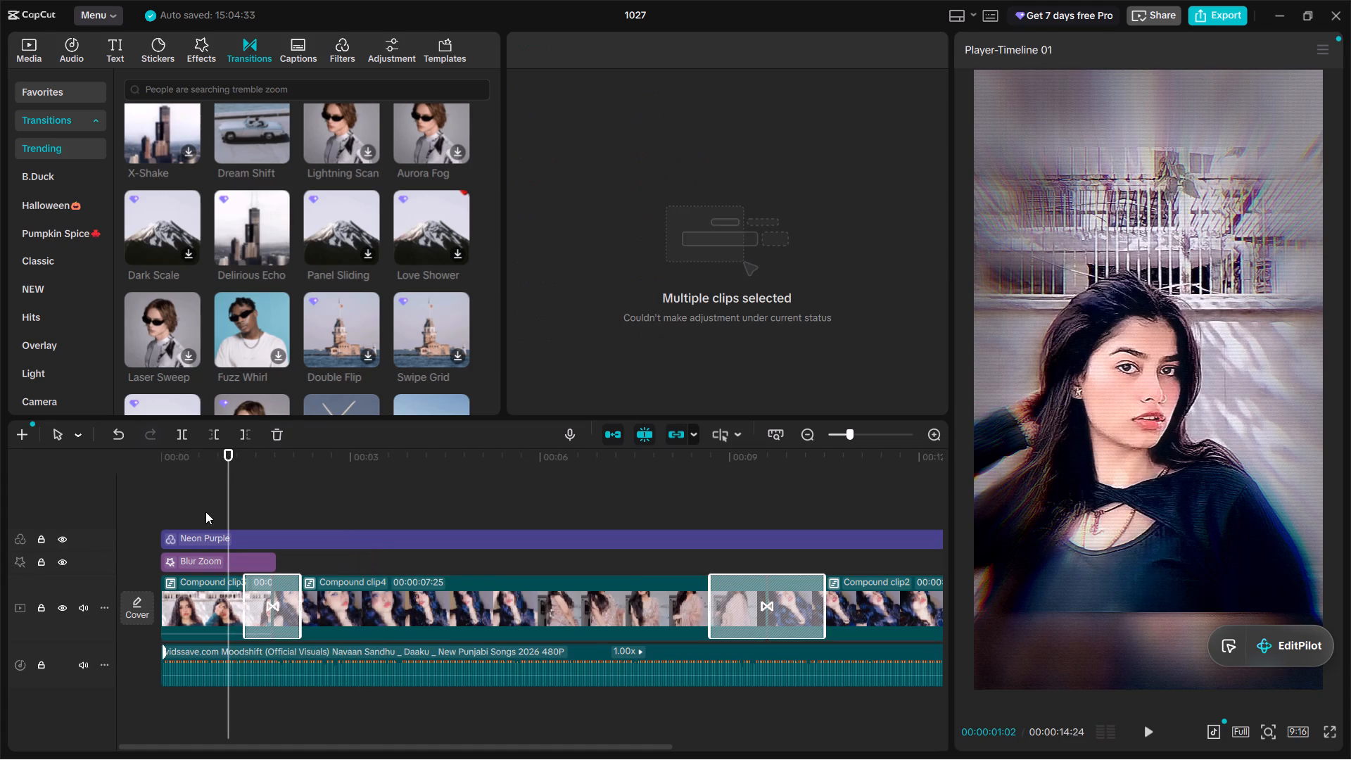
Play the edit through the Delirious Echo transition between the first two compound clips.
click(208, 506)
key(space)
alt+scroll(315, 564, up, 3)
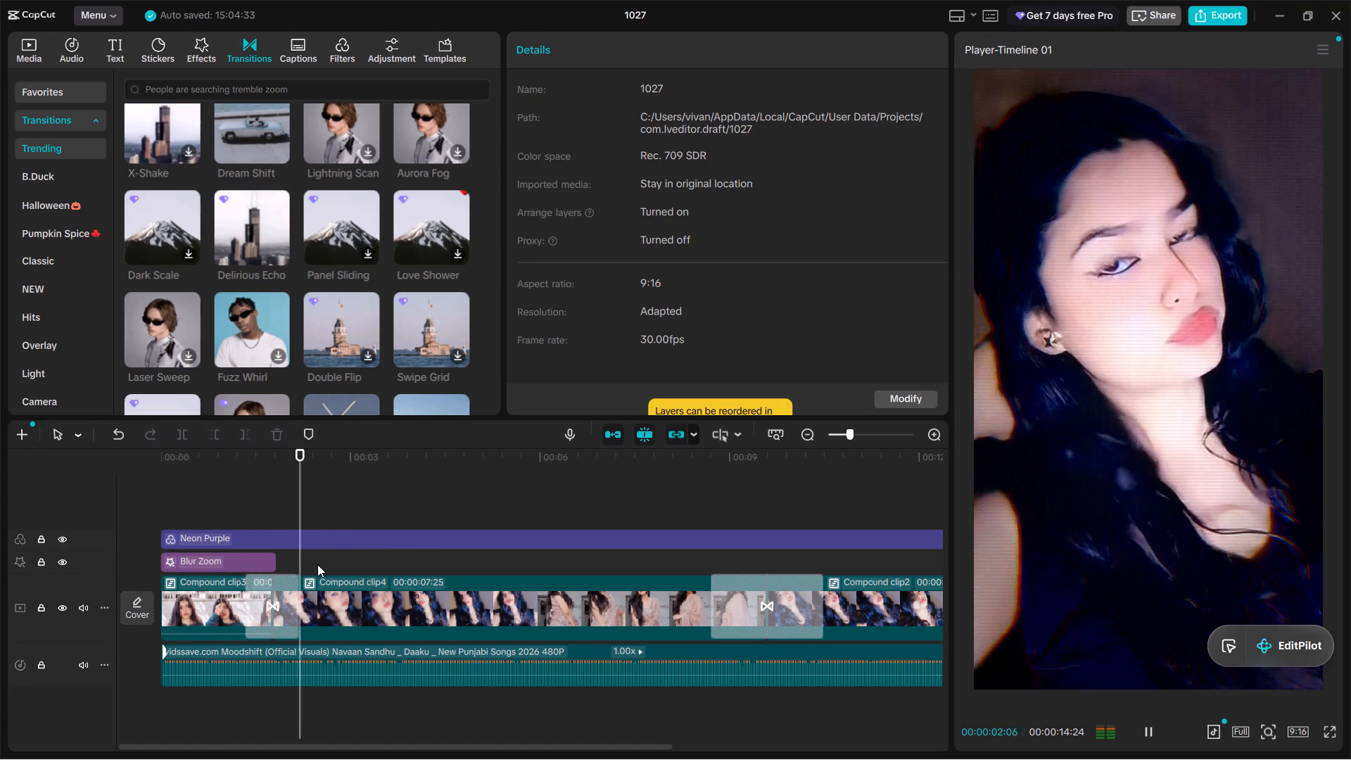
key(space)
Preview the Fuzz Whirl, Panel Sliding and Love Shower transitions, and browse the 3D and Overlay transition categories.
click(237, 320)
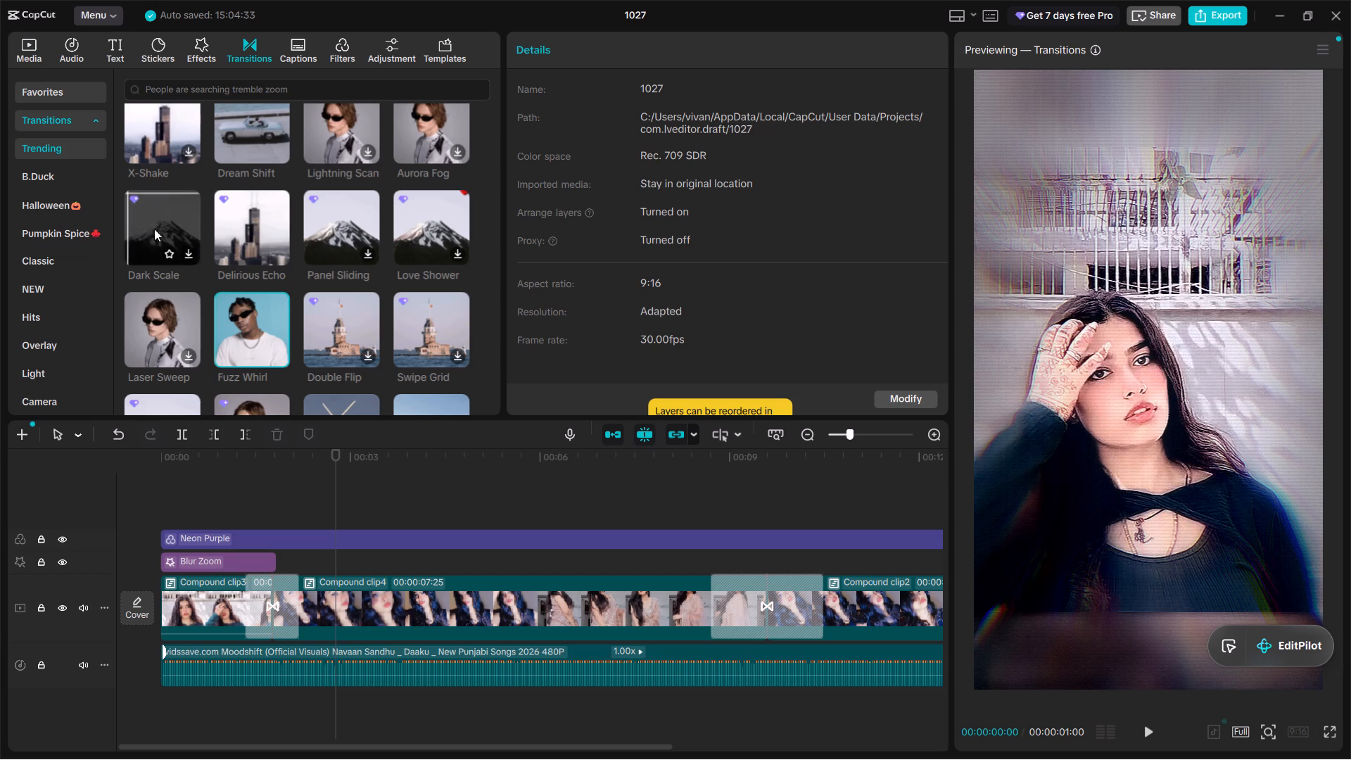
click(343, 230)
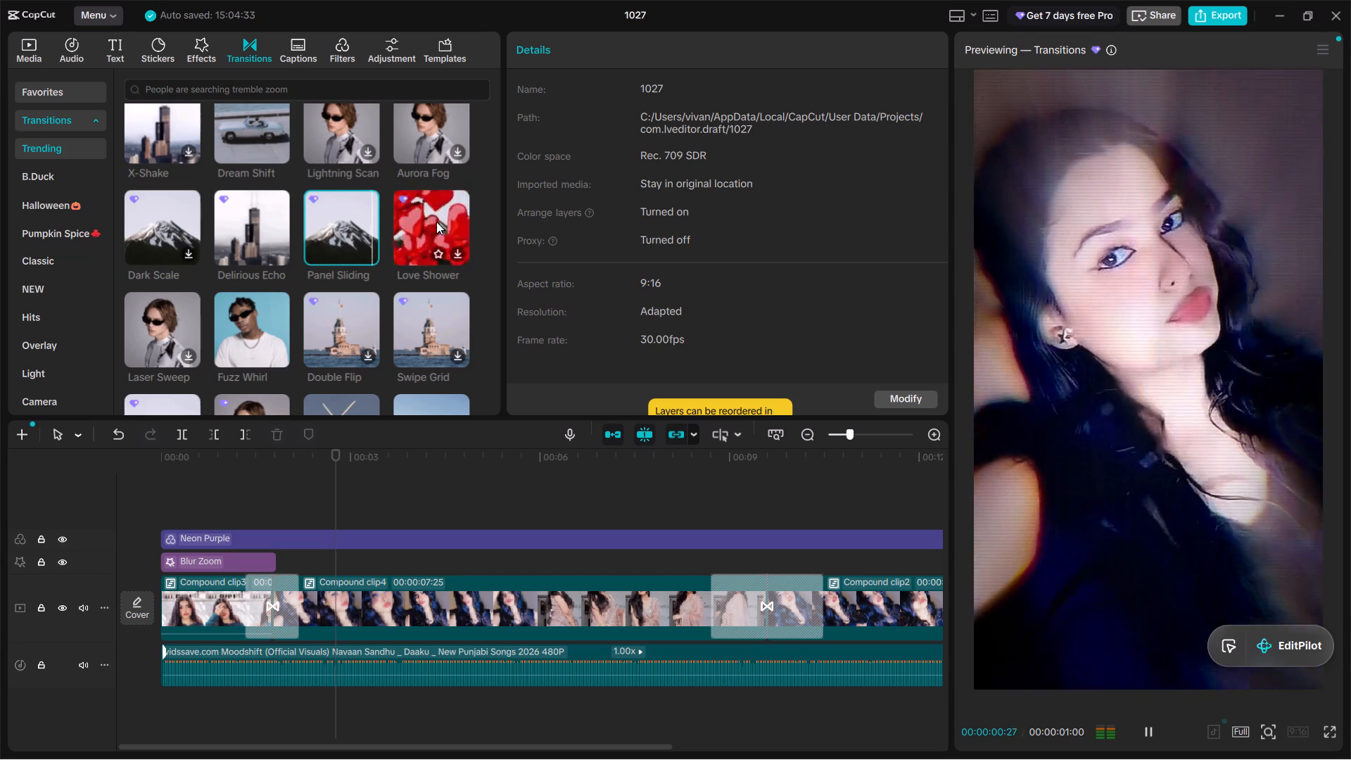
click(436, 222)
scroll(402, 252, down, 1)
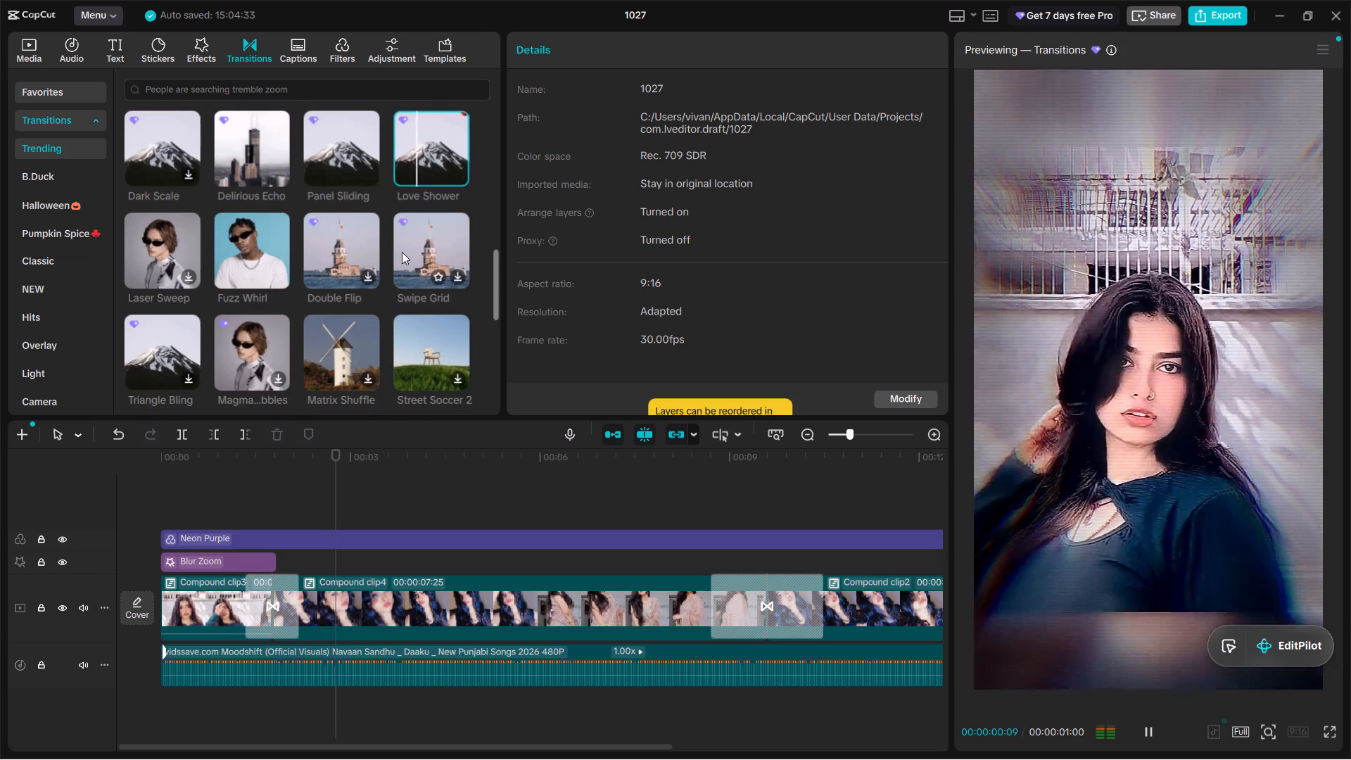
scroll(409, 265, down, 1)
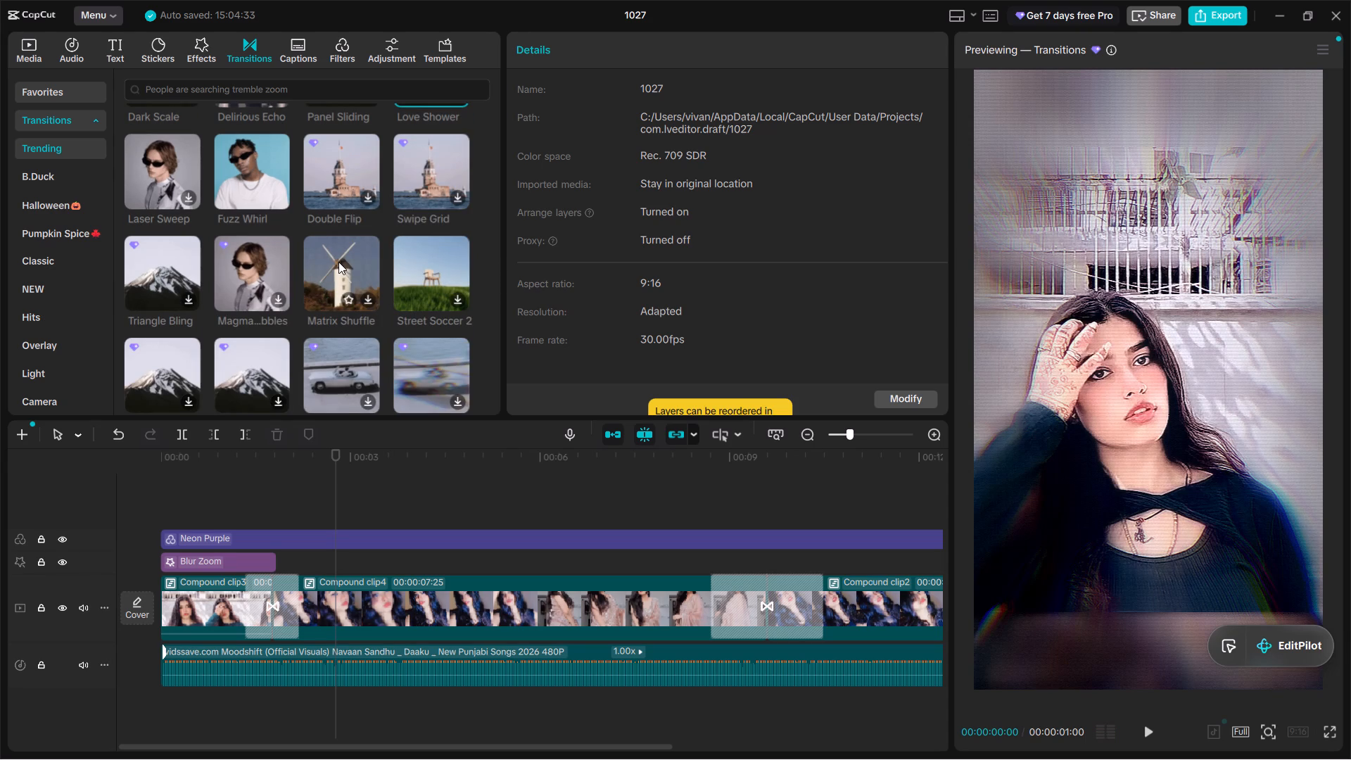
scroll(350, 368, down, 1)
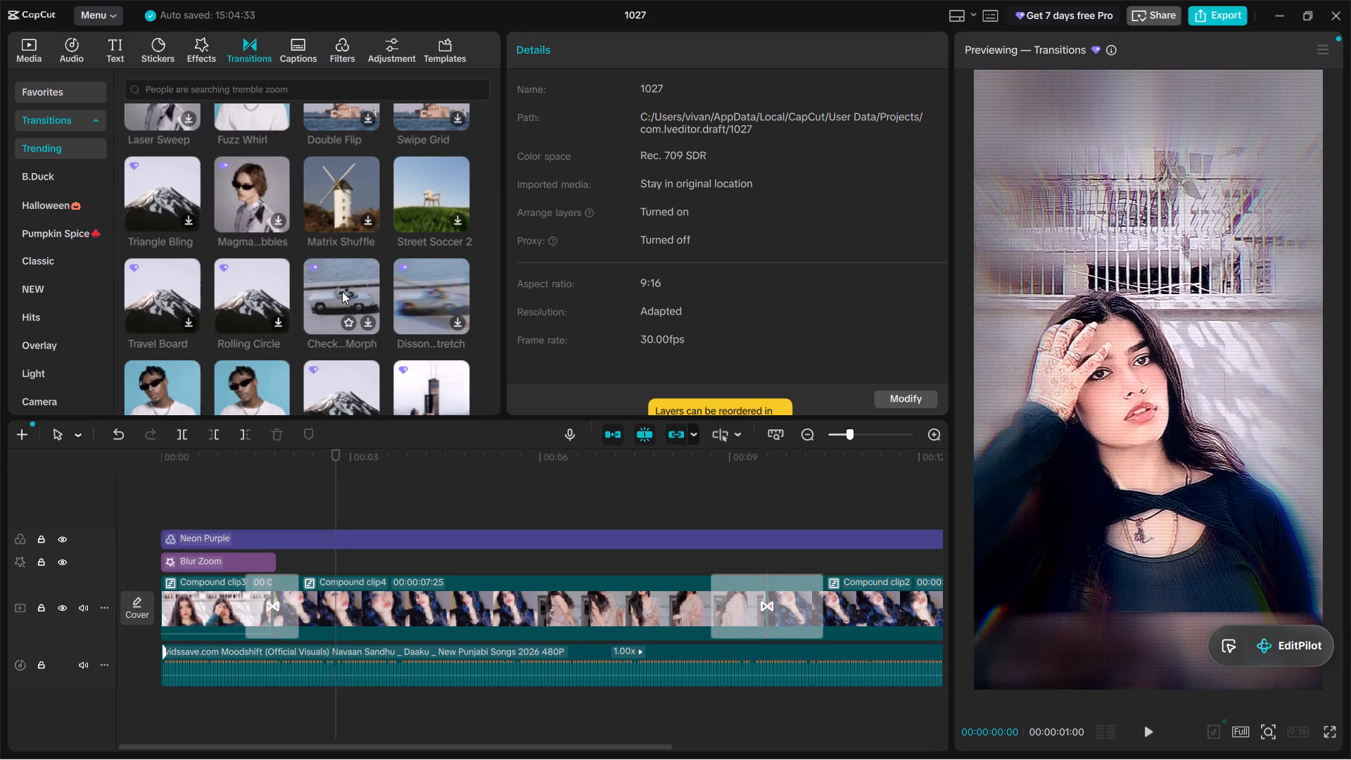
scroll(91, 329, down, 1)
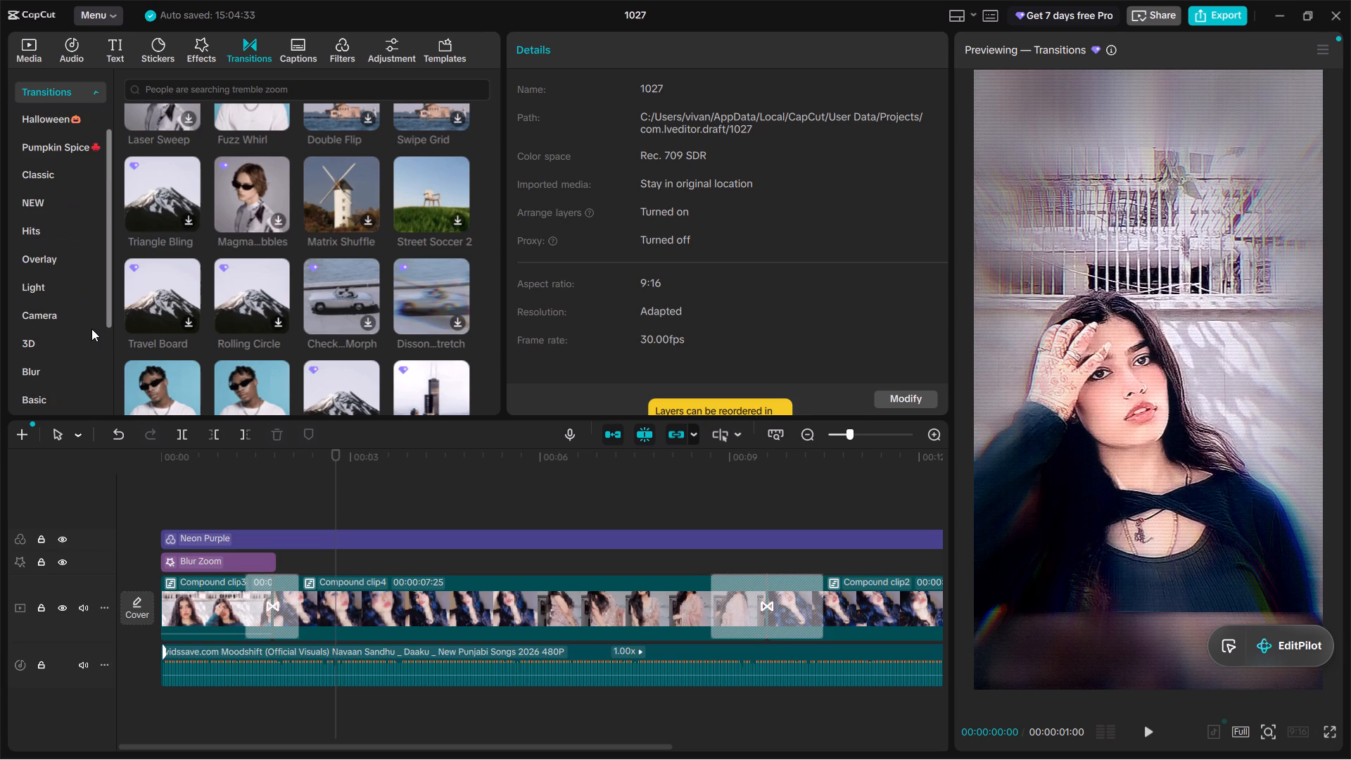
scroll(91, 329, down, 2)
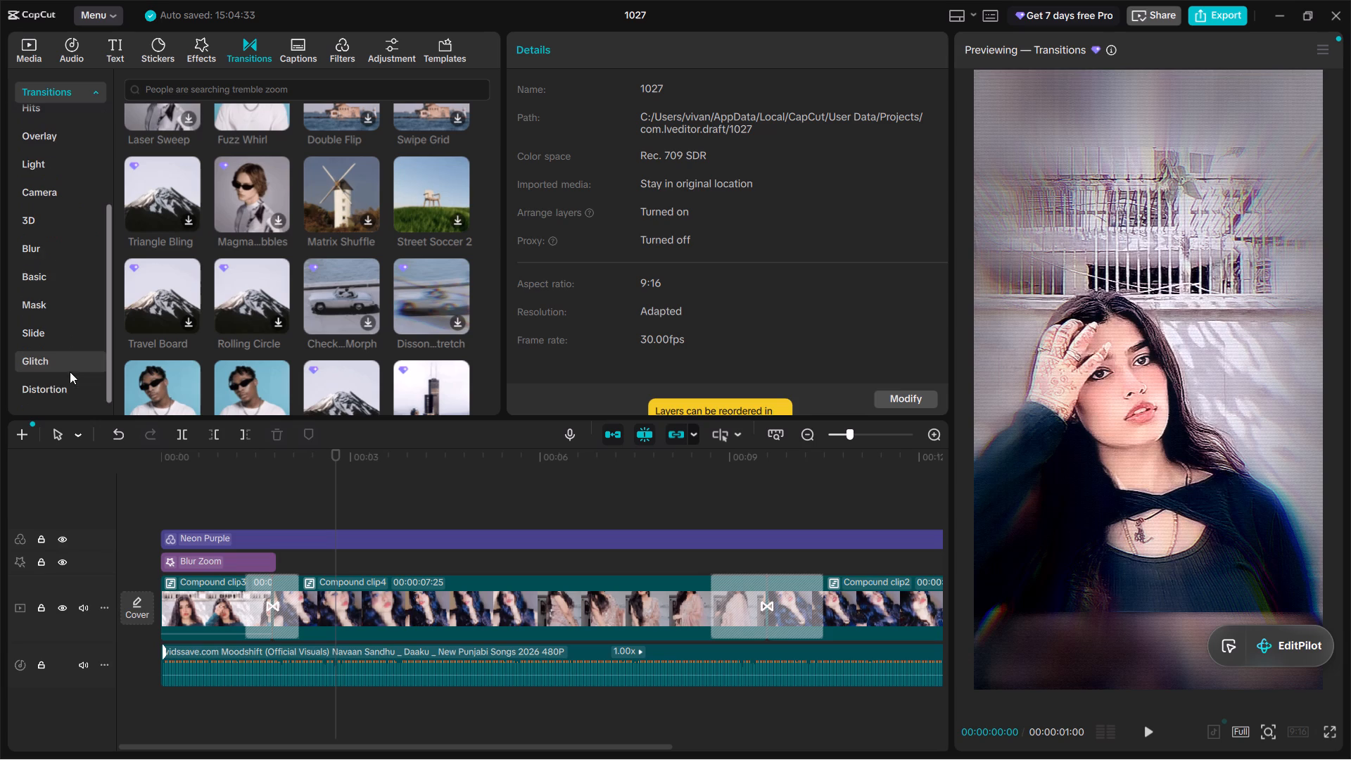
scroll(54, 360, down, 2)
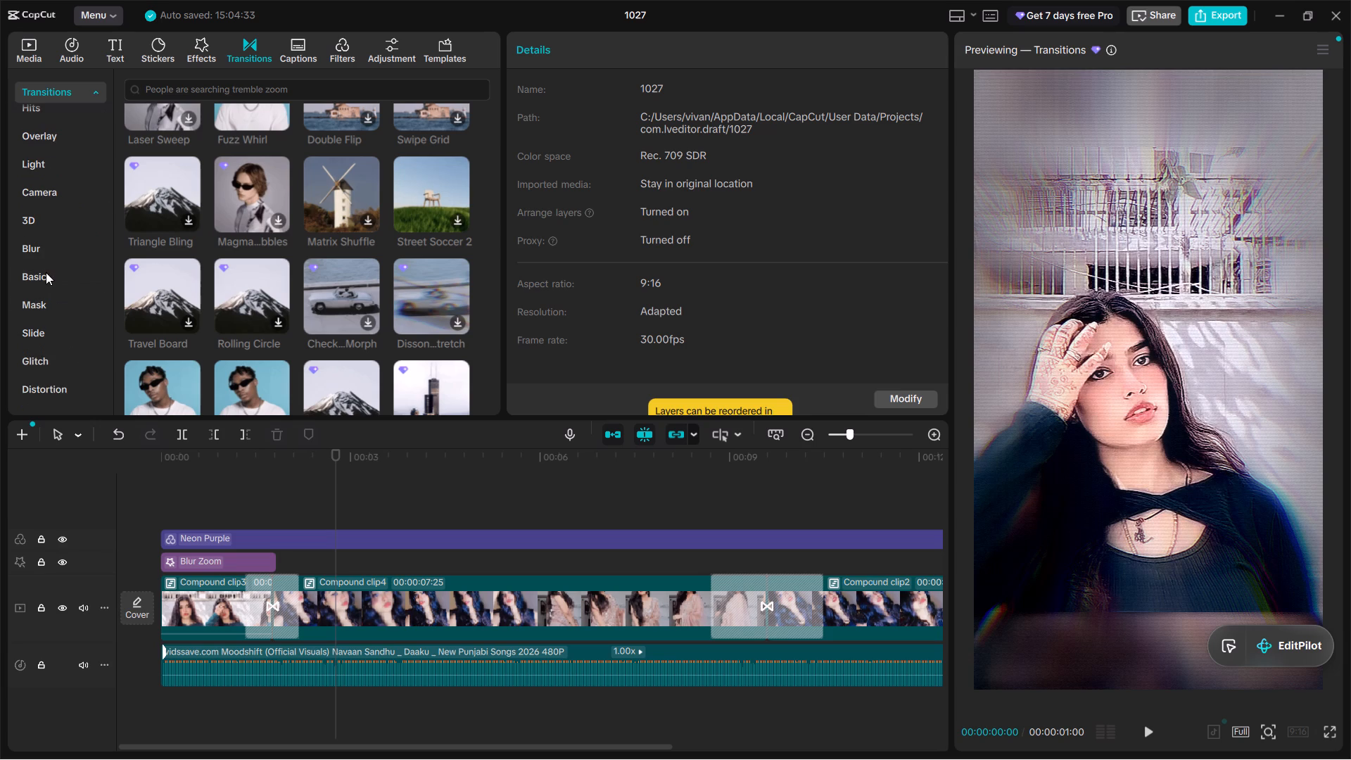
click(37, 213)
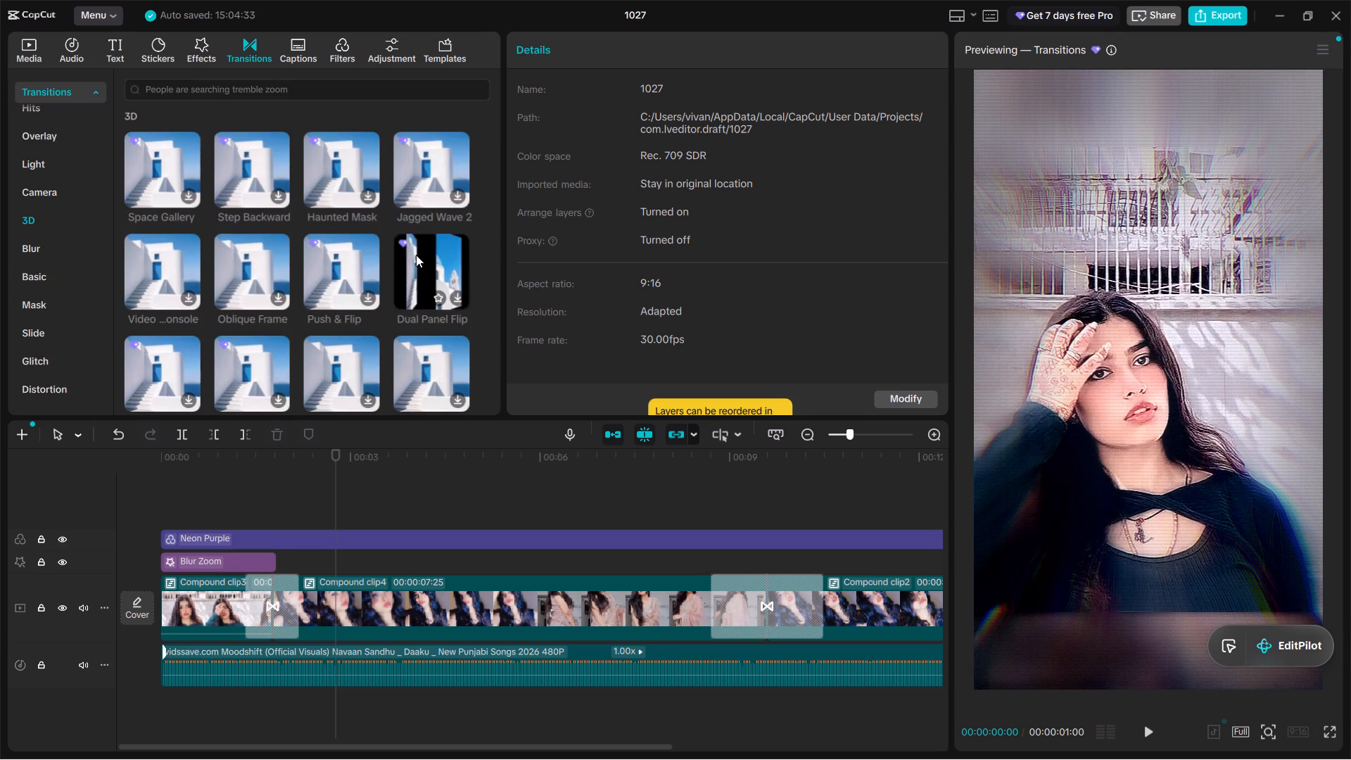
click(63, 127)
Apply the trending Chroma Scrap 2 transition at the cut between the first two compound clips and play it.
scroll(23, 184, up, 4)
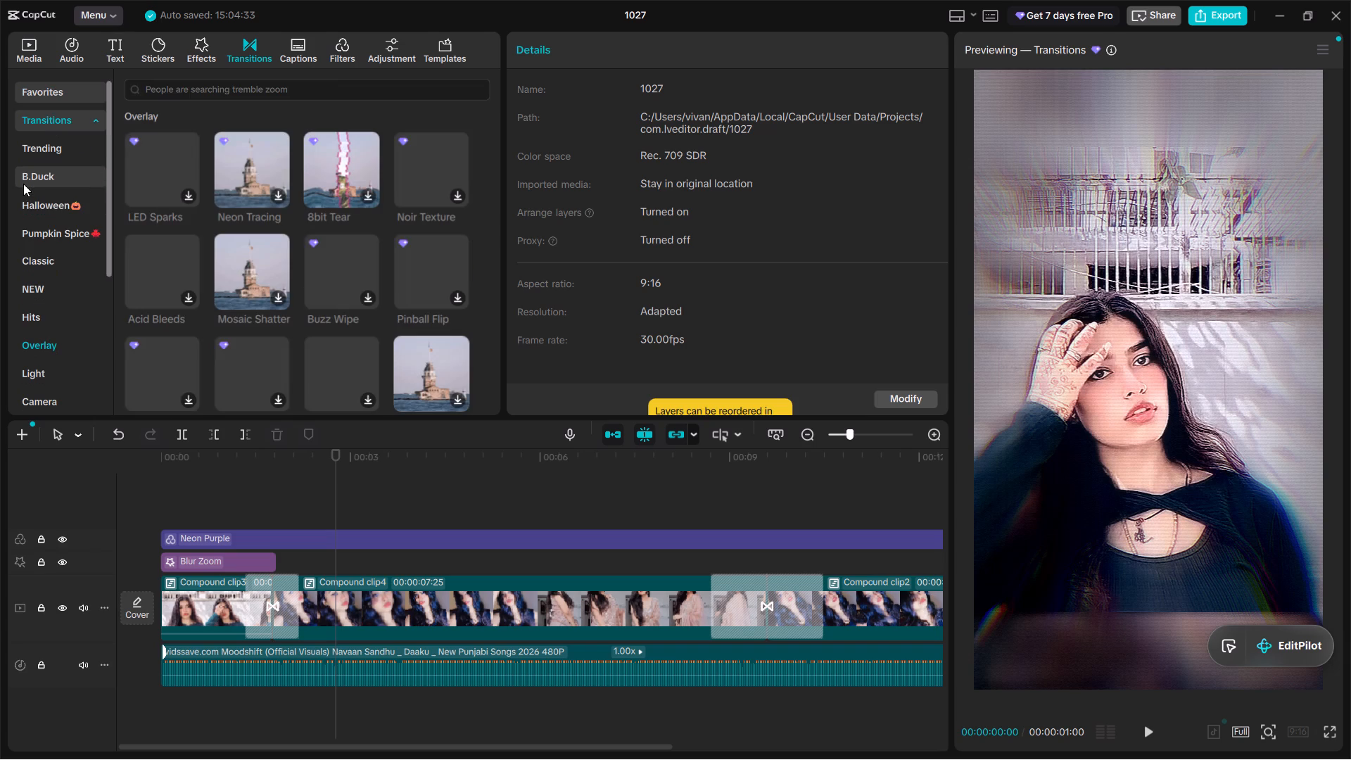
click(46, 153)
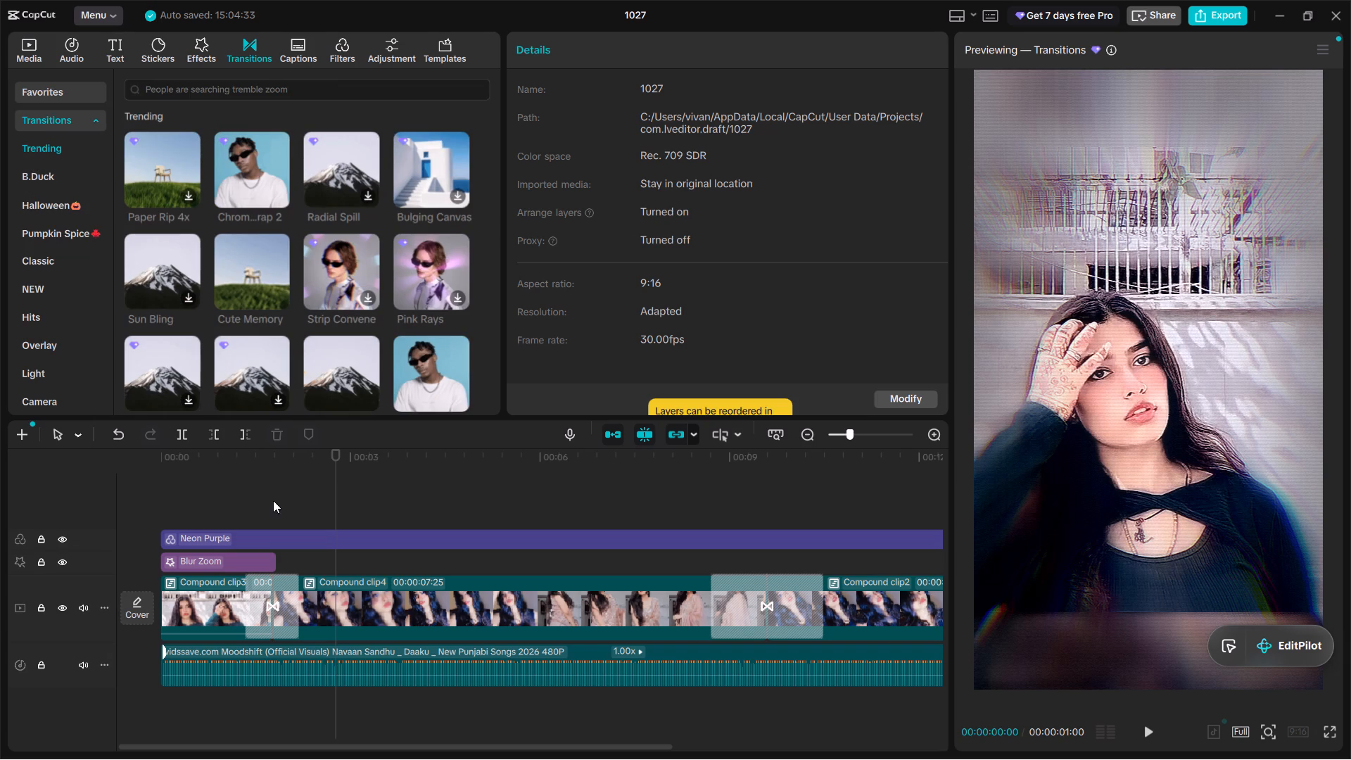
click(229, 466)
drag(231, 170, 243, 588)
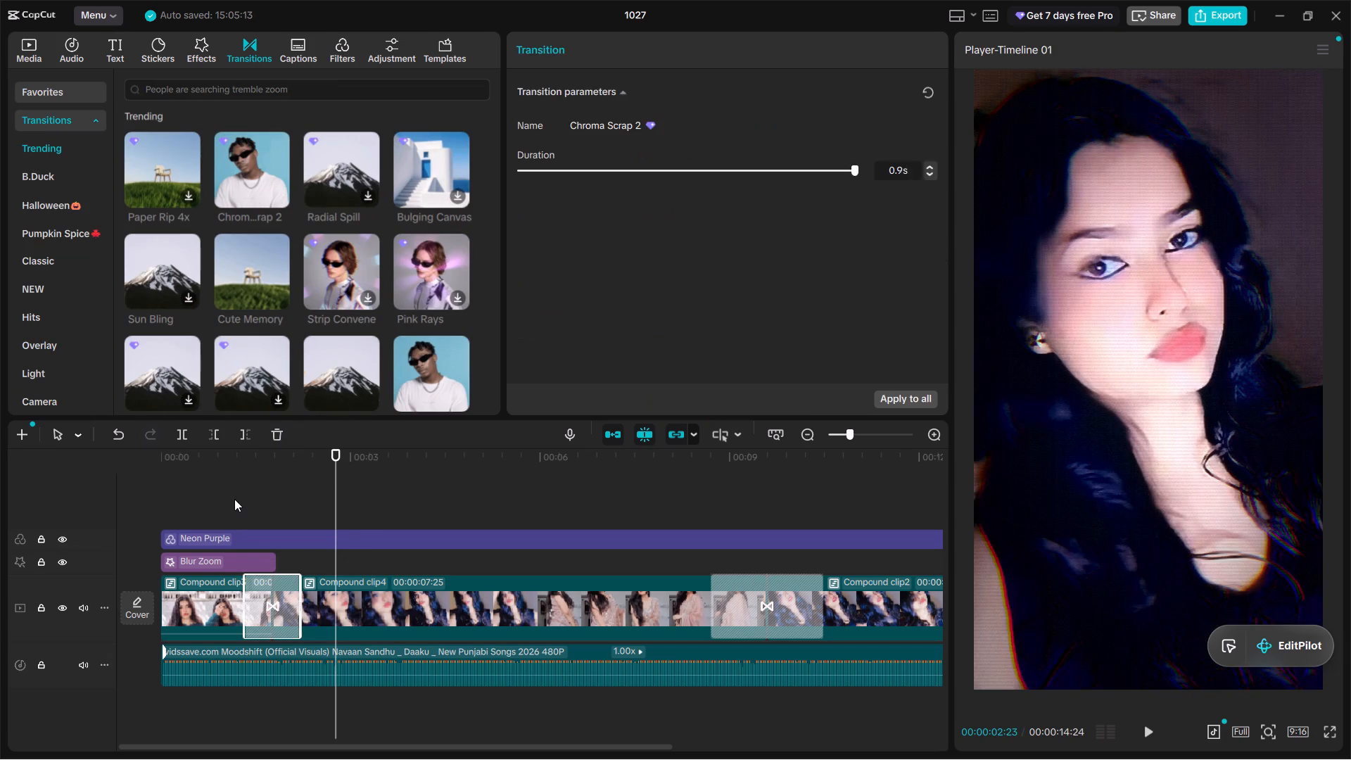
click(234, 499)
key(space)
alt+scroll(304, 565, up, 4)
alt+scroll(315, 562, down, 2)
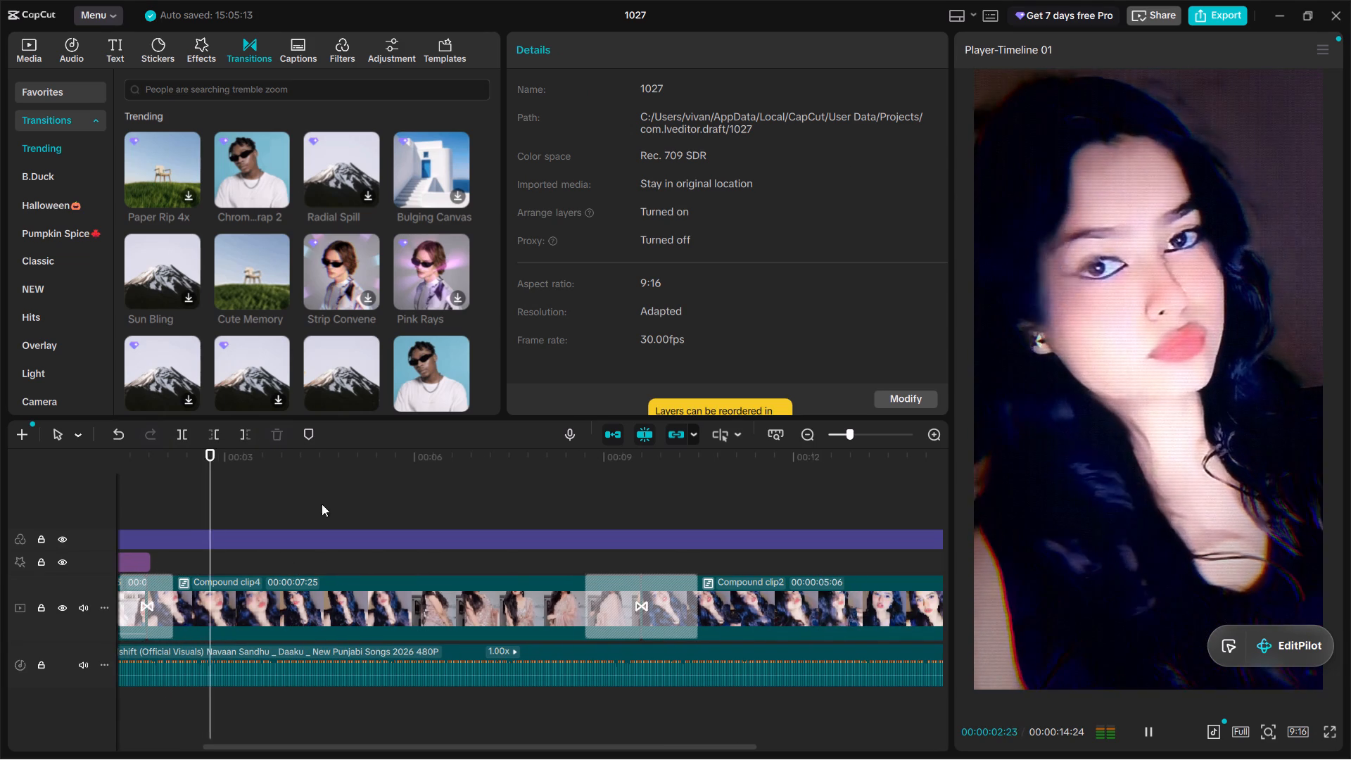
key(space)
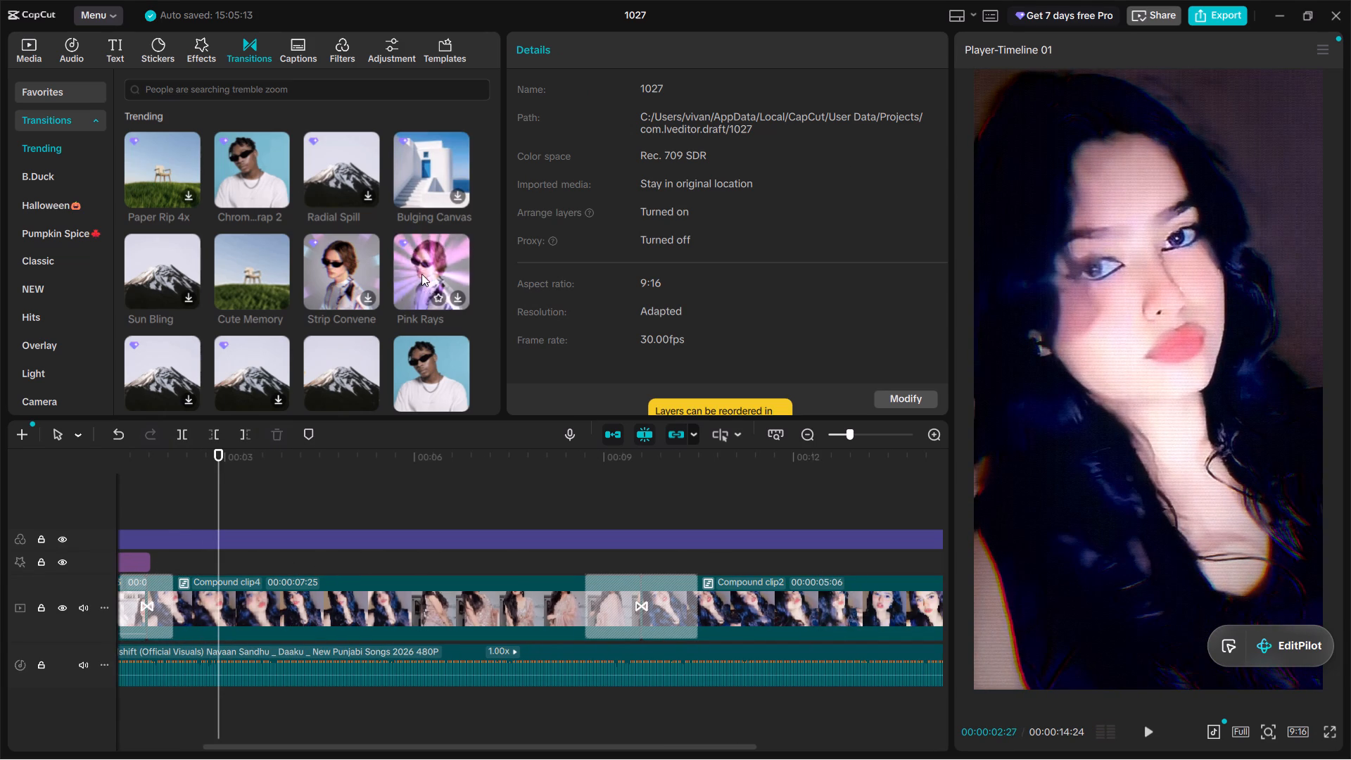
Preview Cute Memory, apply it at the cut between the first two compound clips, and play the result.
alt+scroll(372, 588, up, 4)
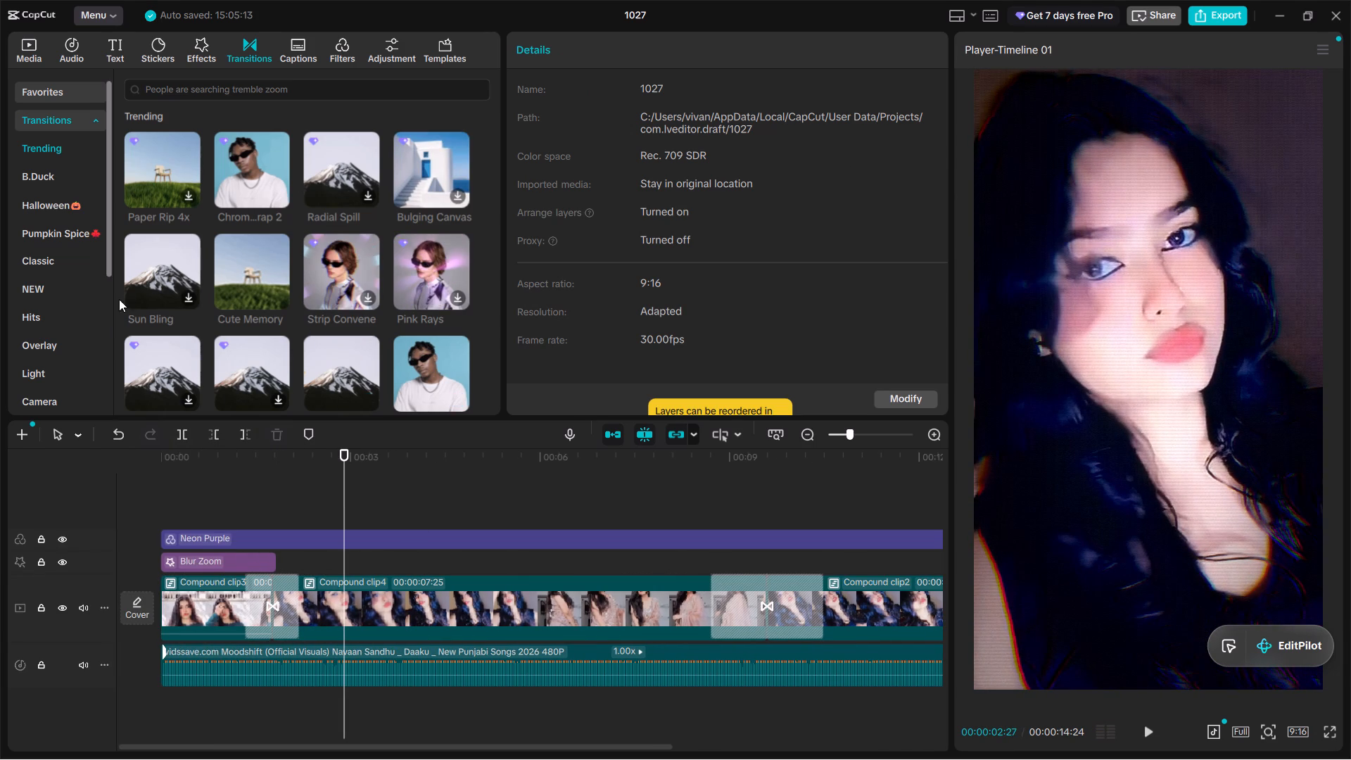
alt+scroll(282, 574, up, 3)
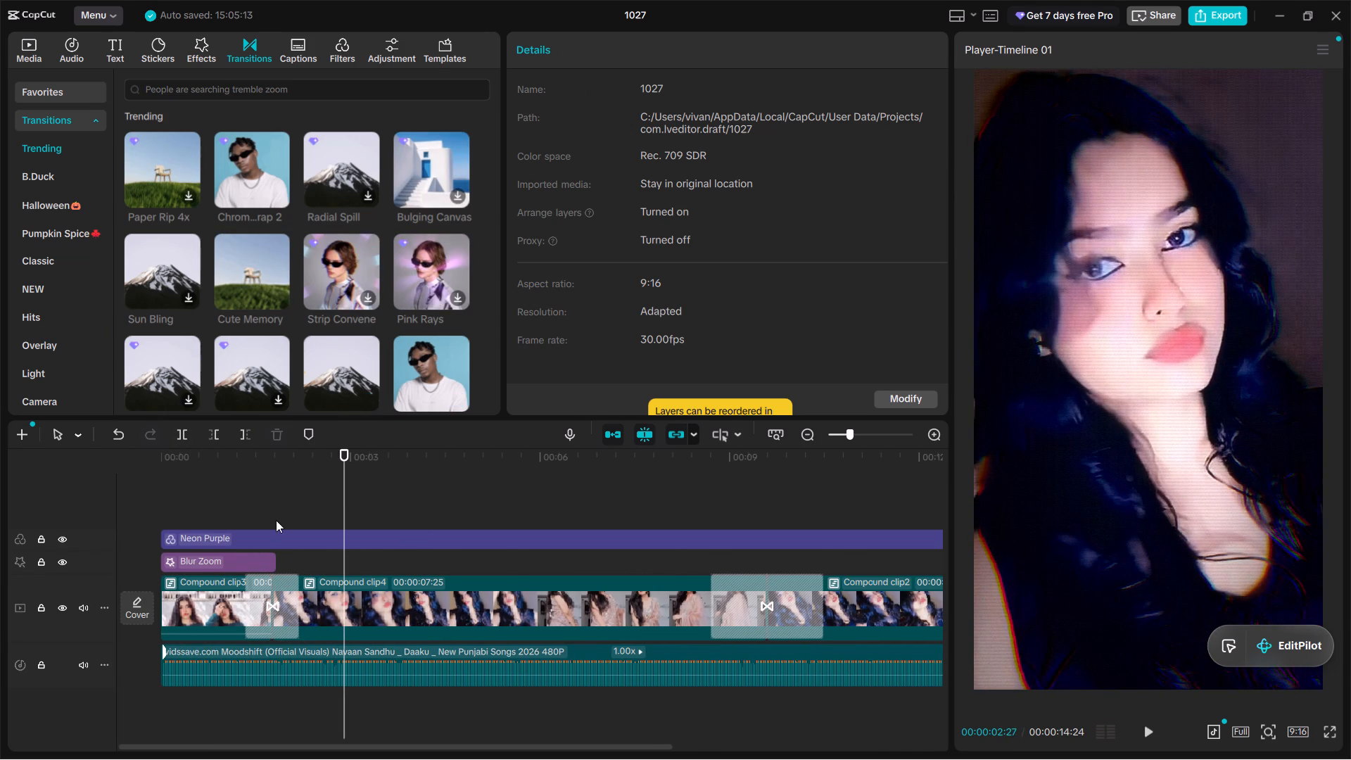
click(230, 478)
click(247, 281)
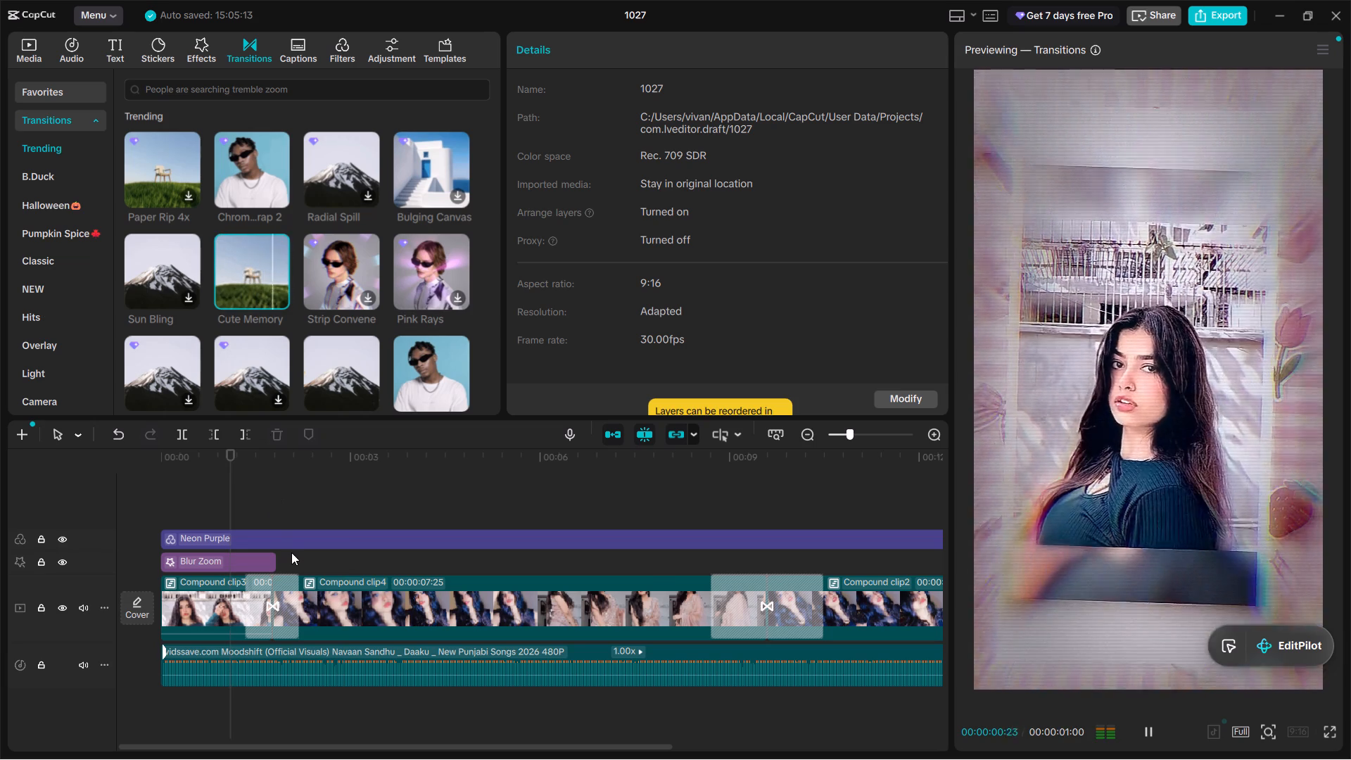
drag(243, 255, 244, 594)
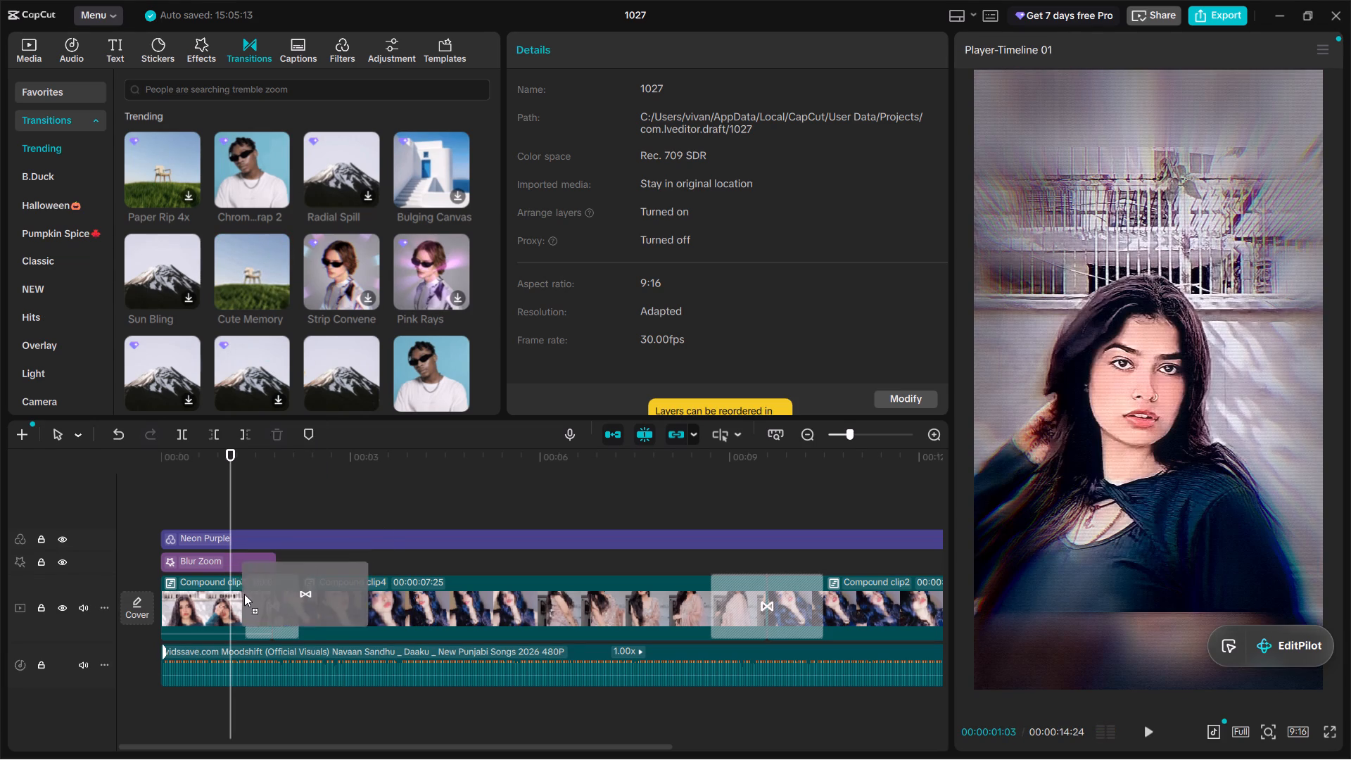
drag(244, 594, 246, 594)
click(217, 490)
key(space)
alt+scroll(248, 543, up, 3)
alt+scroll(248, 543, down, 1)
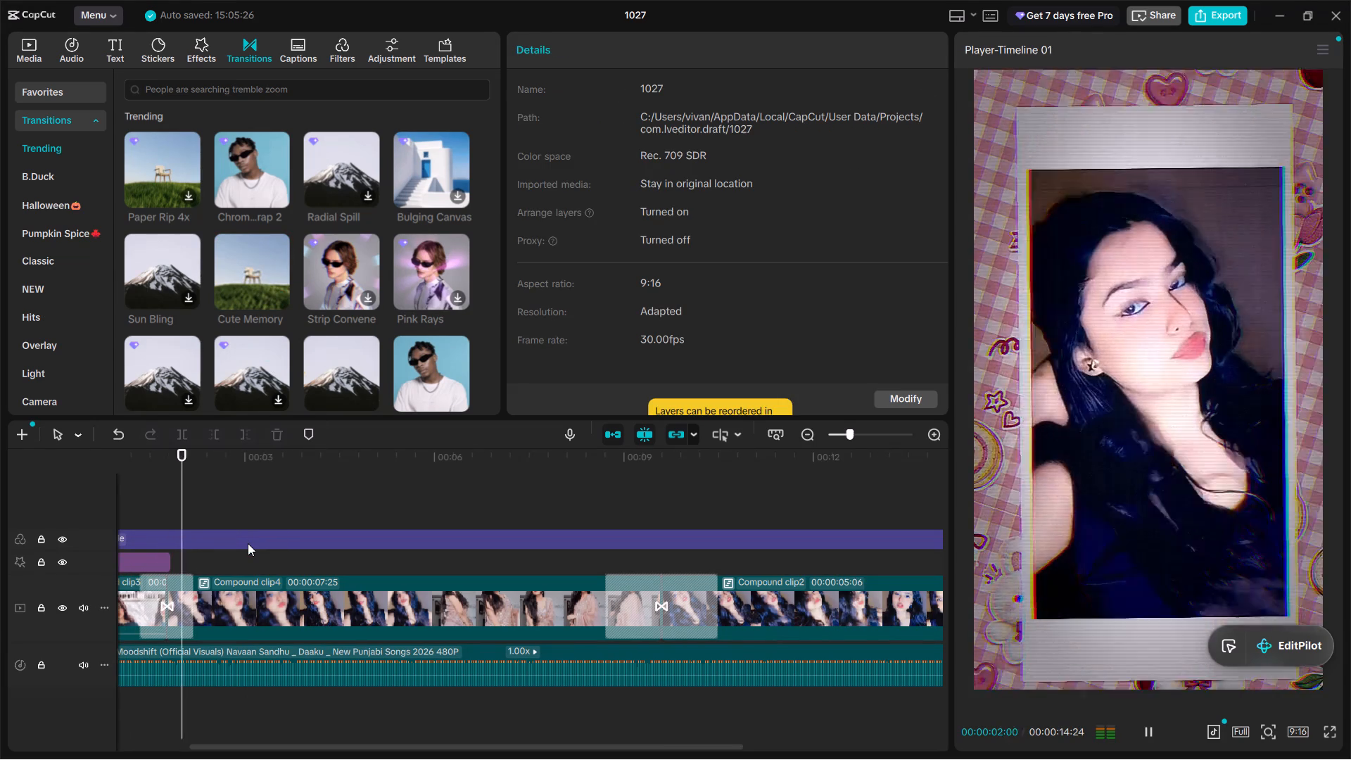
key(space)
Apply the trending Dream Shift transition at the cut between the first two compound clips and play through it.
scroll(296, 343, down, 2)
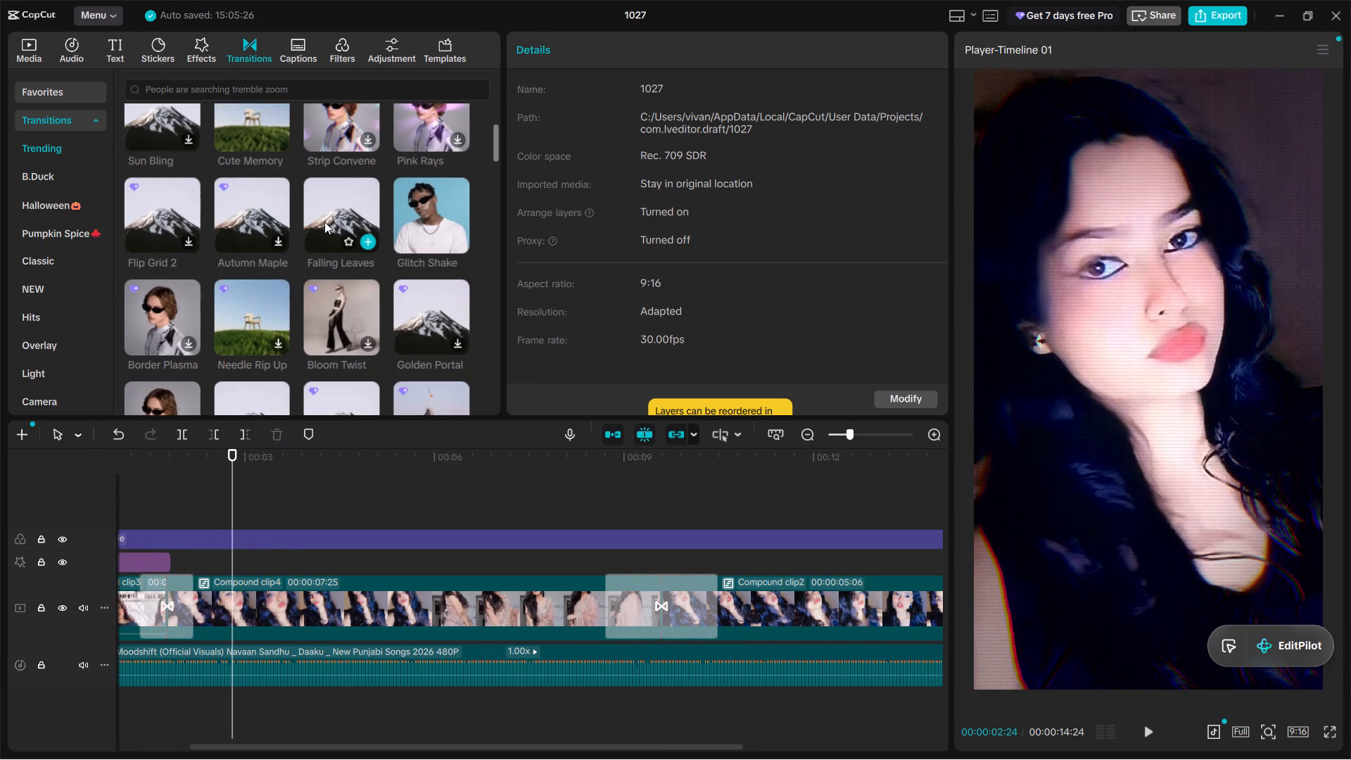
scroll(236, 317, down, 1)
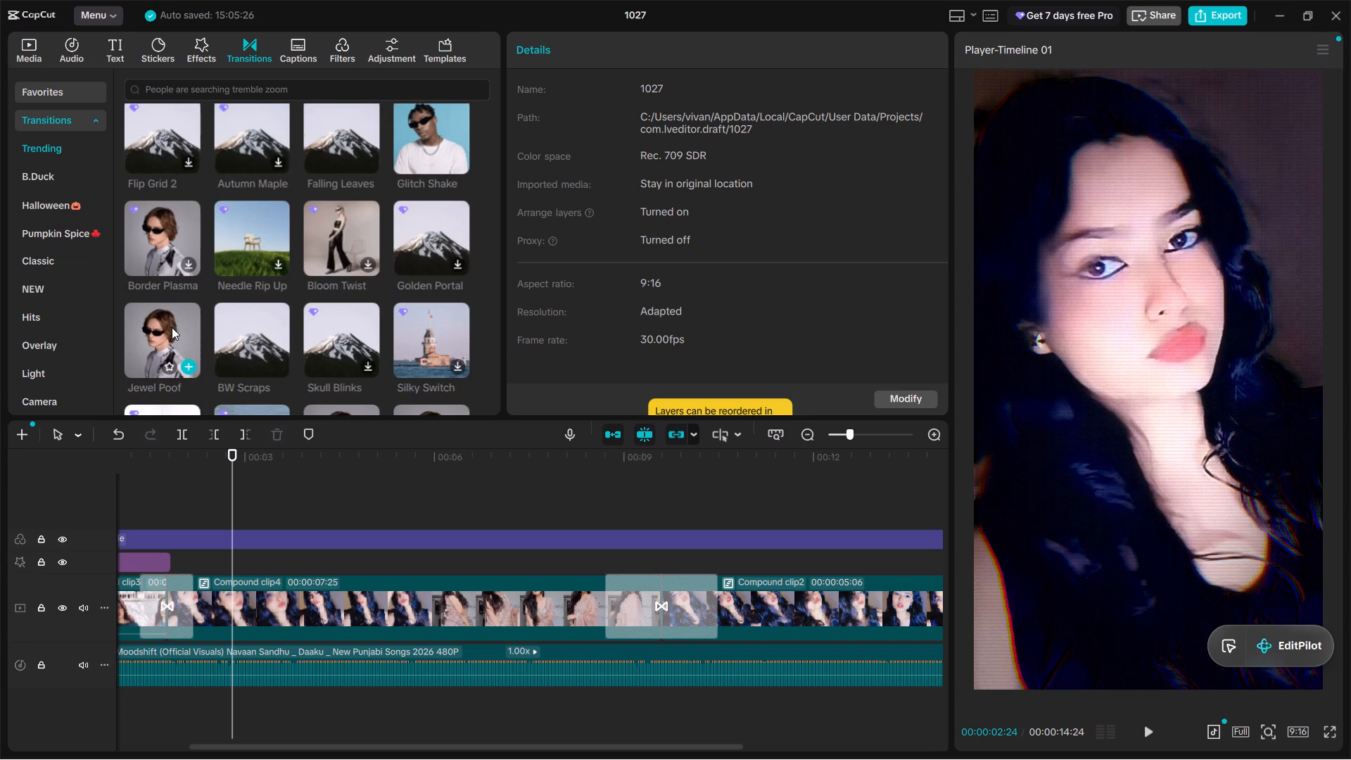
scroll(185, 331, down, 1)
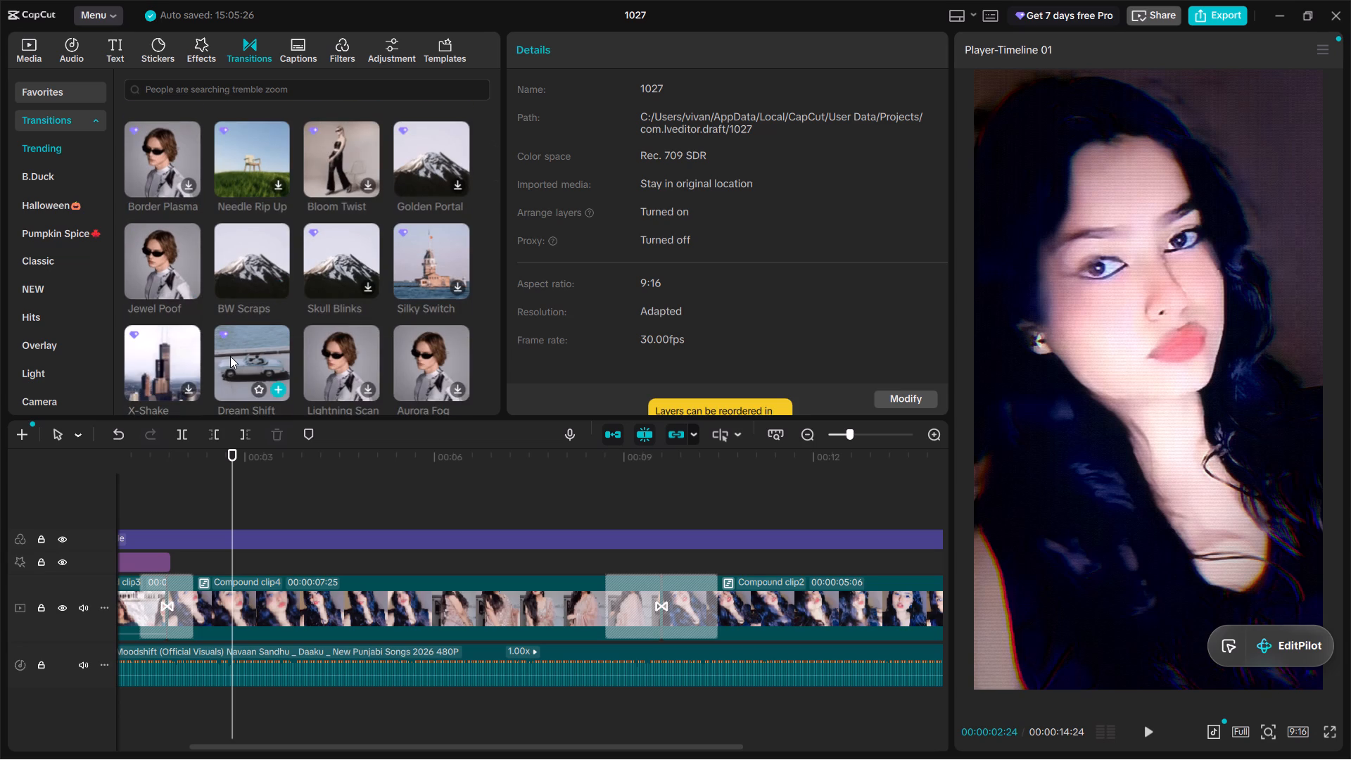
drag(230, 356, 149, 593)
alt+scroll(148, 574, up, 3)
click(218, 486)
key(space)
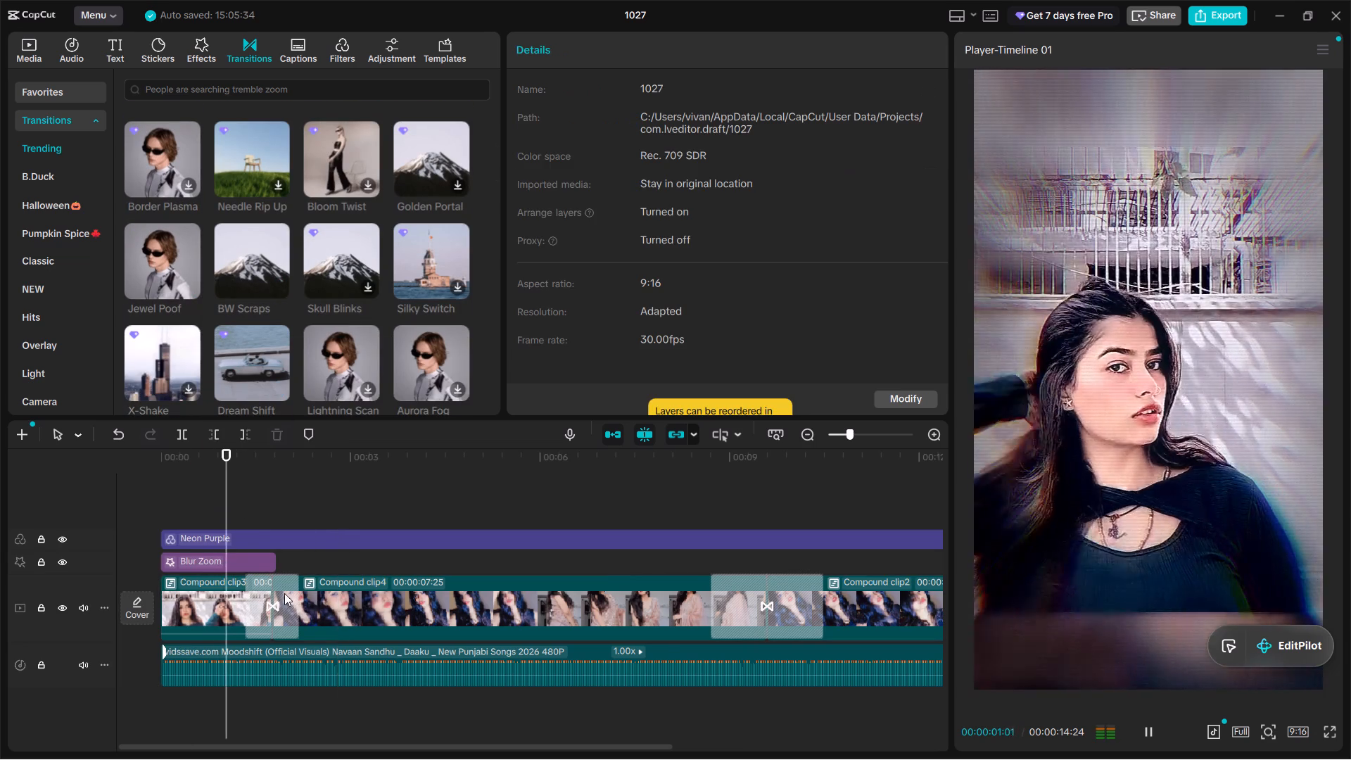
alt+scroll(294, 608, up, 2)
key(space)
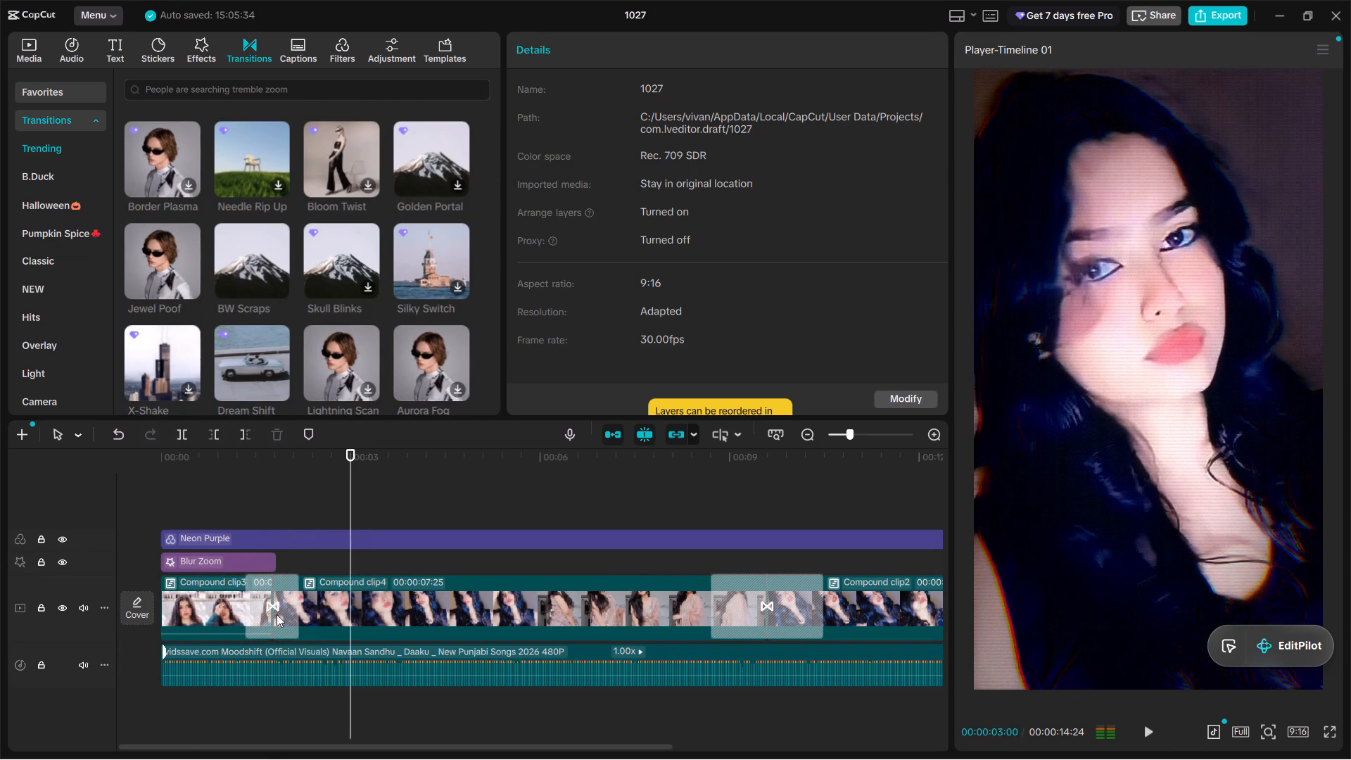
Shorten the Dream Shift transition between the first two compound clips and play the edit from about 1 second.
click(277, 614)
drag(765, 184, 747, 184)
drag(755, 175, 785, 180)
click(221, 514)
key(space)
alt+scroll(247, 546, up, 4)
alt+scroll(251, 549, down, 2)
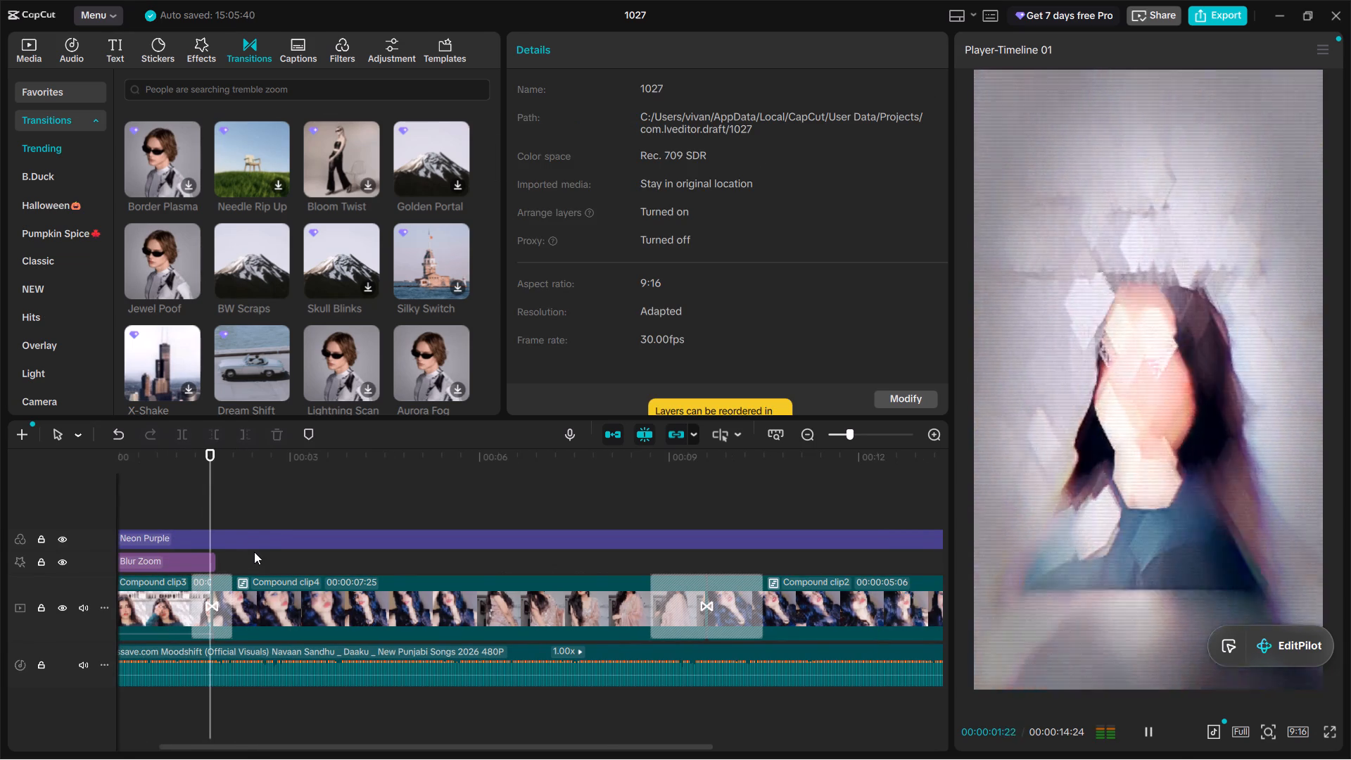
ctrl+scroll(483, 581, down, 14)
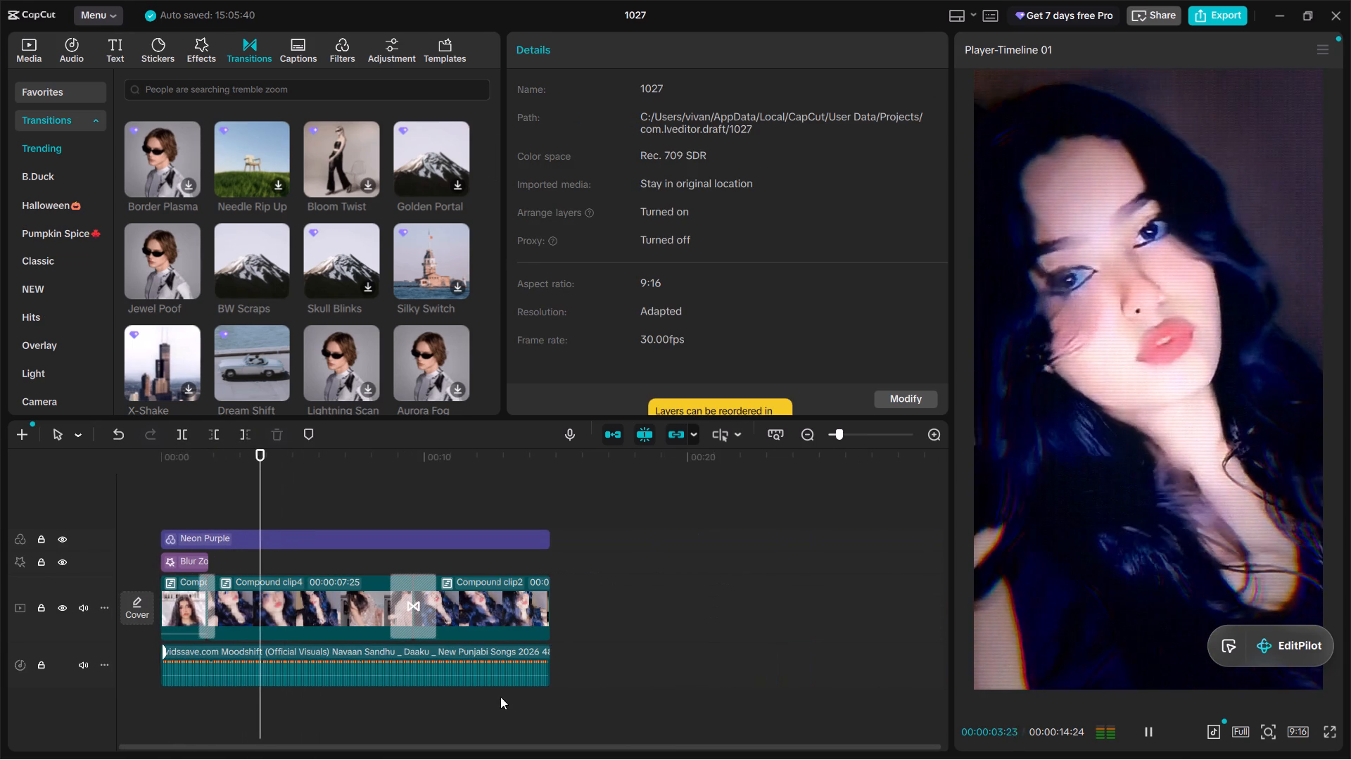
key(space)
Inside the second compound clip on the timeline, enable Enhance quality at UHD level for all its clips and return to the main timeline.
double_click(346, 617)
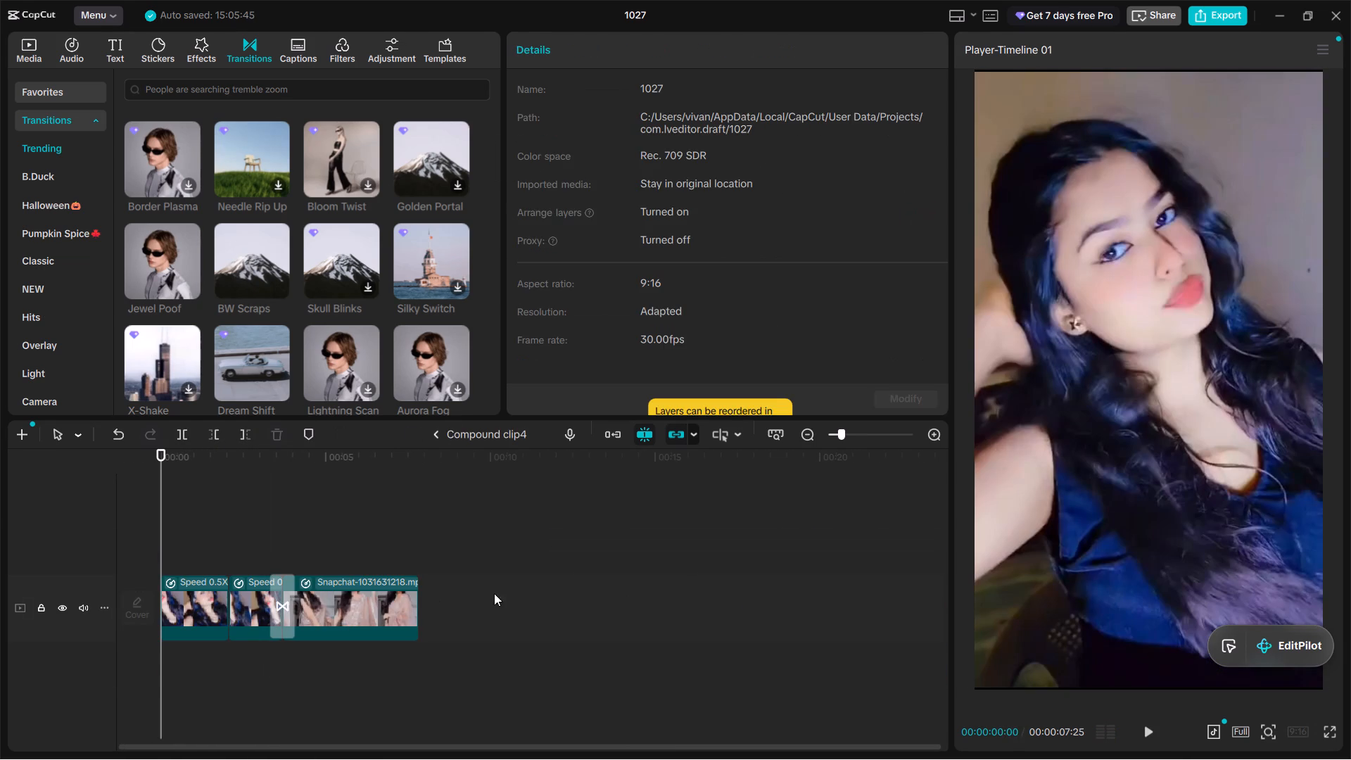
drag(578, 580, 145, 638)
scroll(623, 255, down, 4)
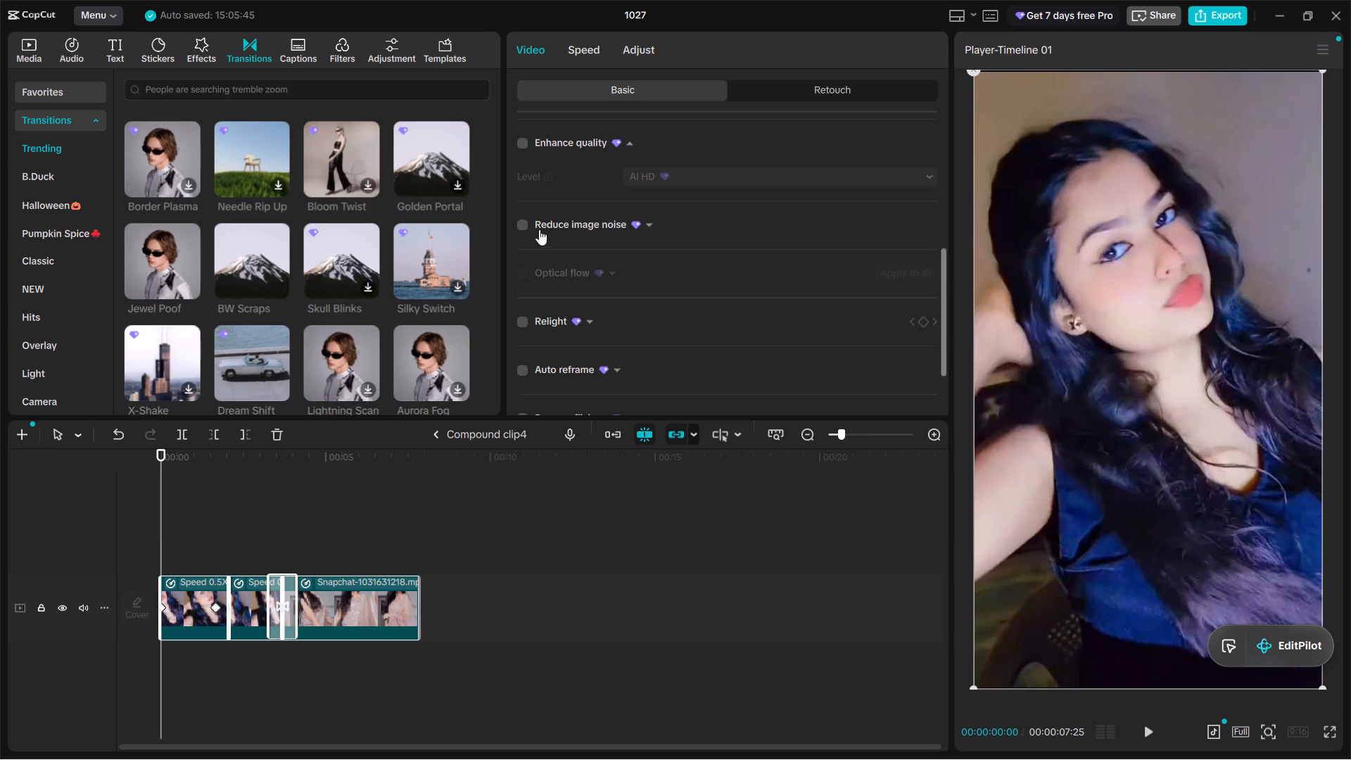
click(526, 147)
click(670, 182)
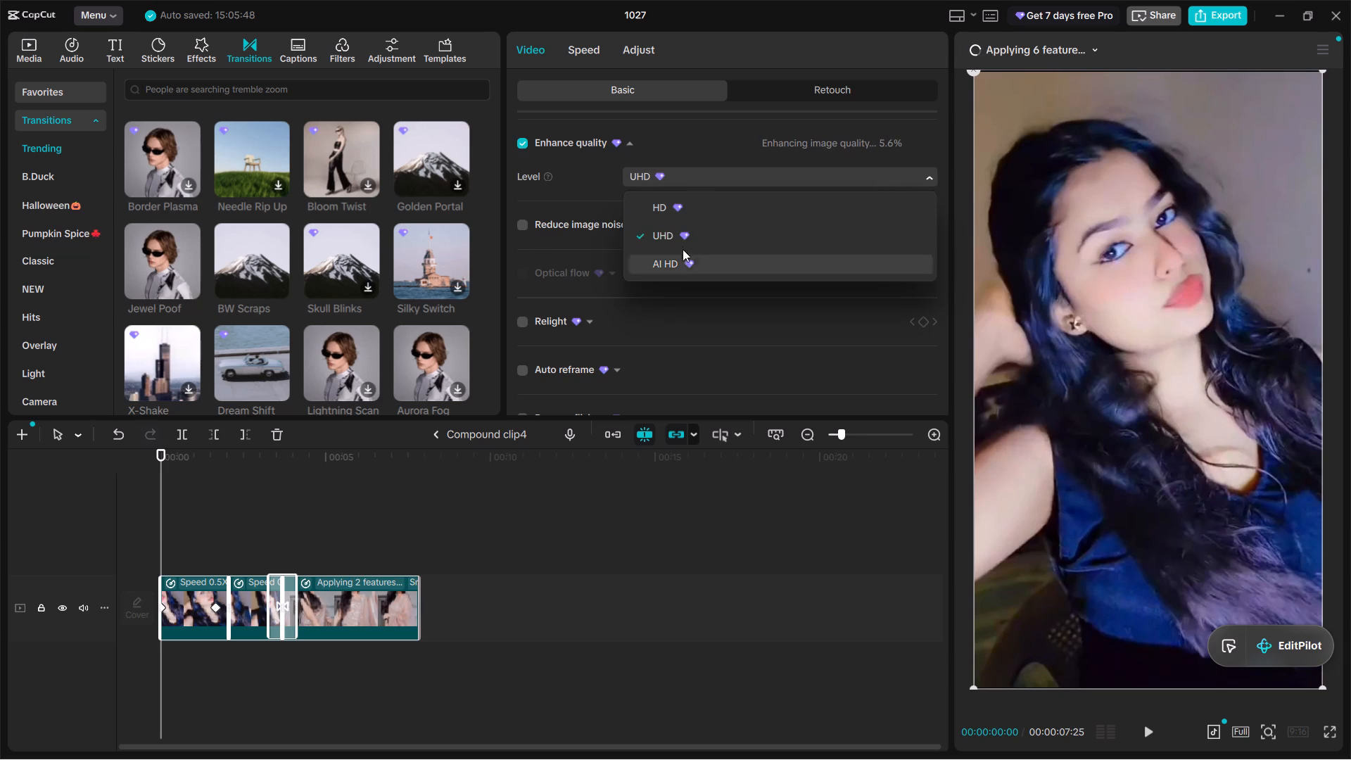
click(360, 516)
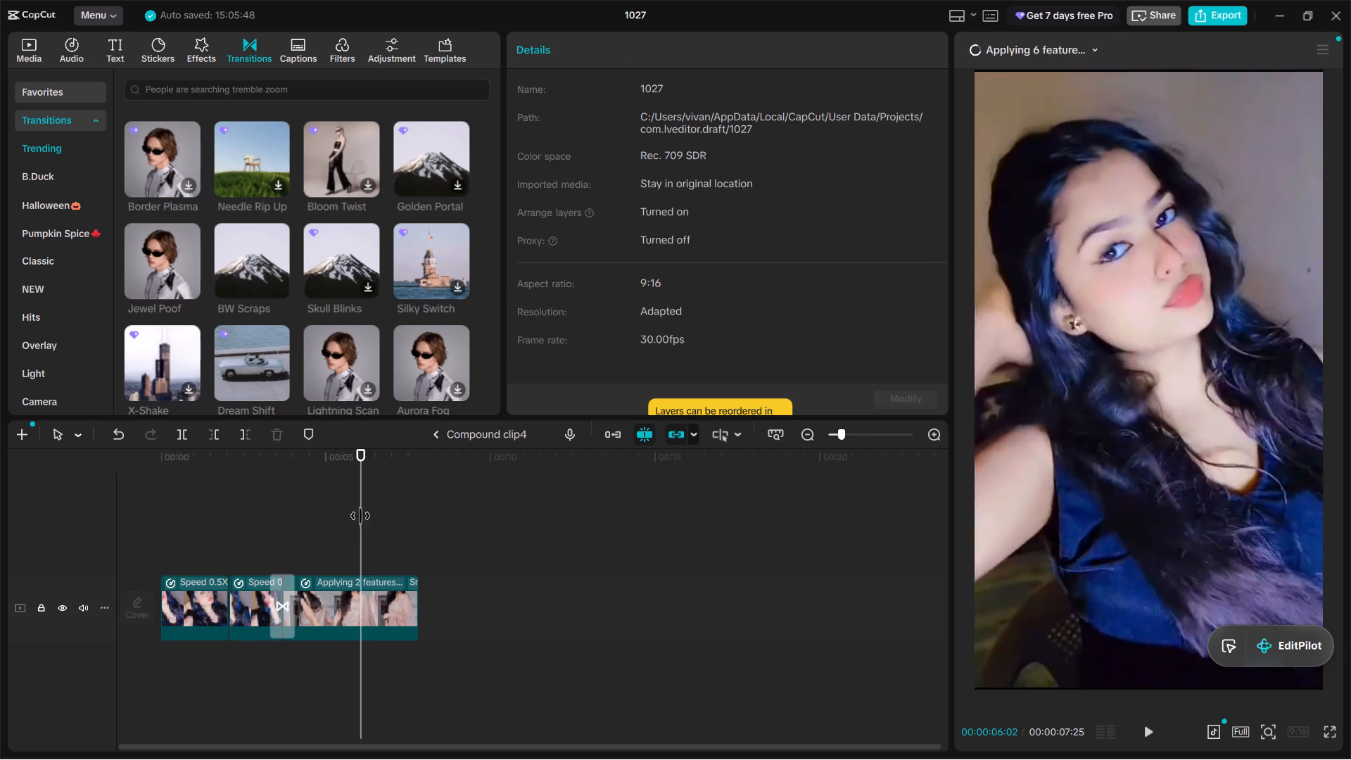
click(438, 438)
Inside the last compound clip, enable Enhance quality at UHD level for both clips and return to the main timeline.
double_click(540, 611)
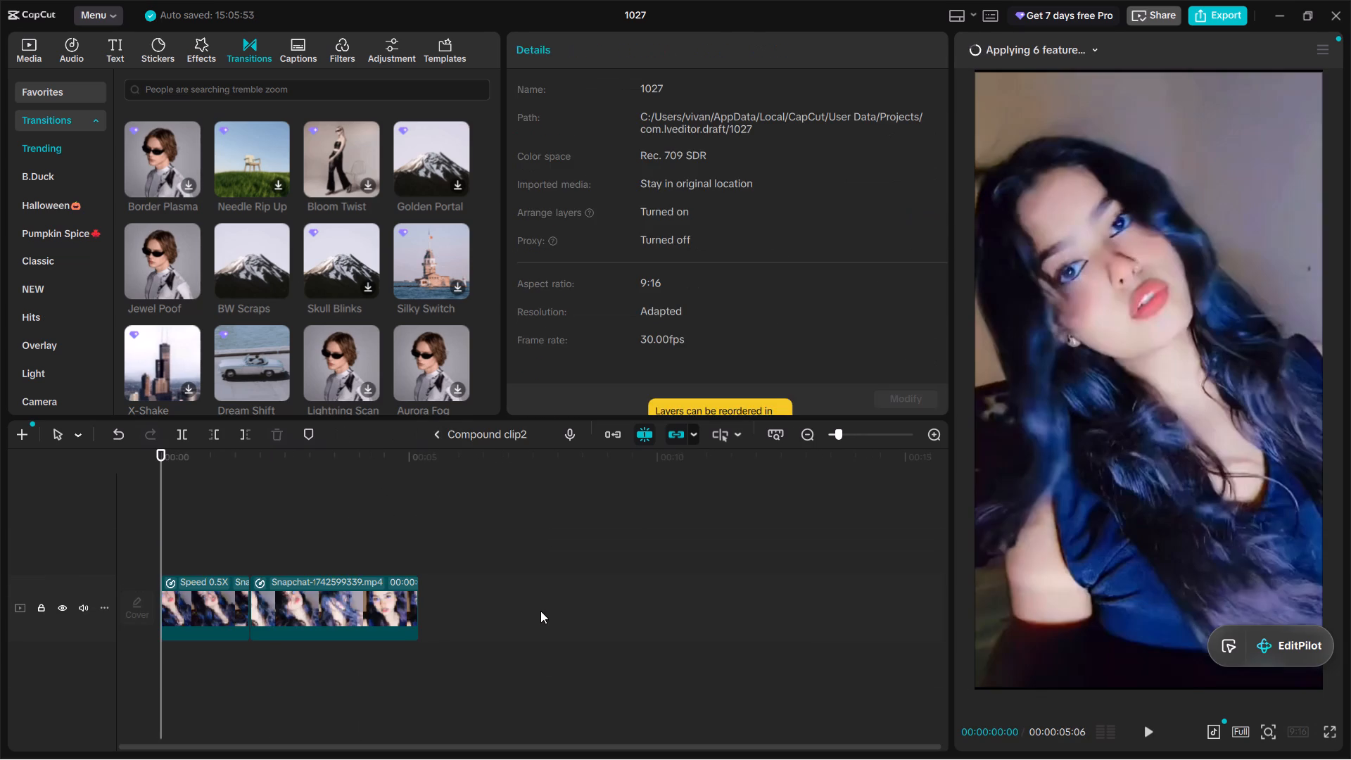
drag(513, 611, 163, 605)
scroll(593, 276, down, 3)
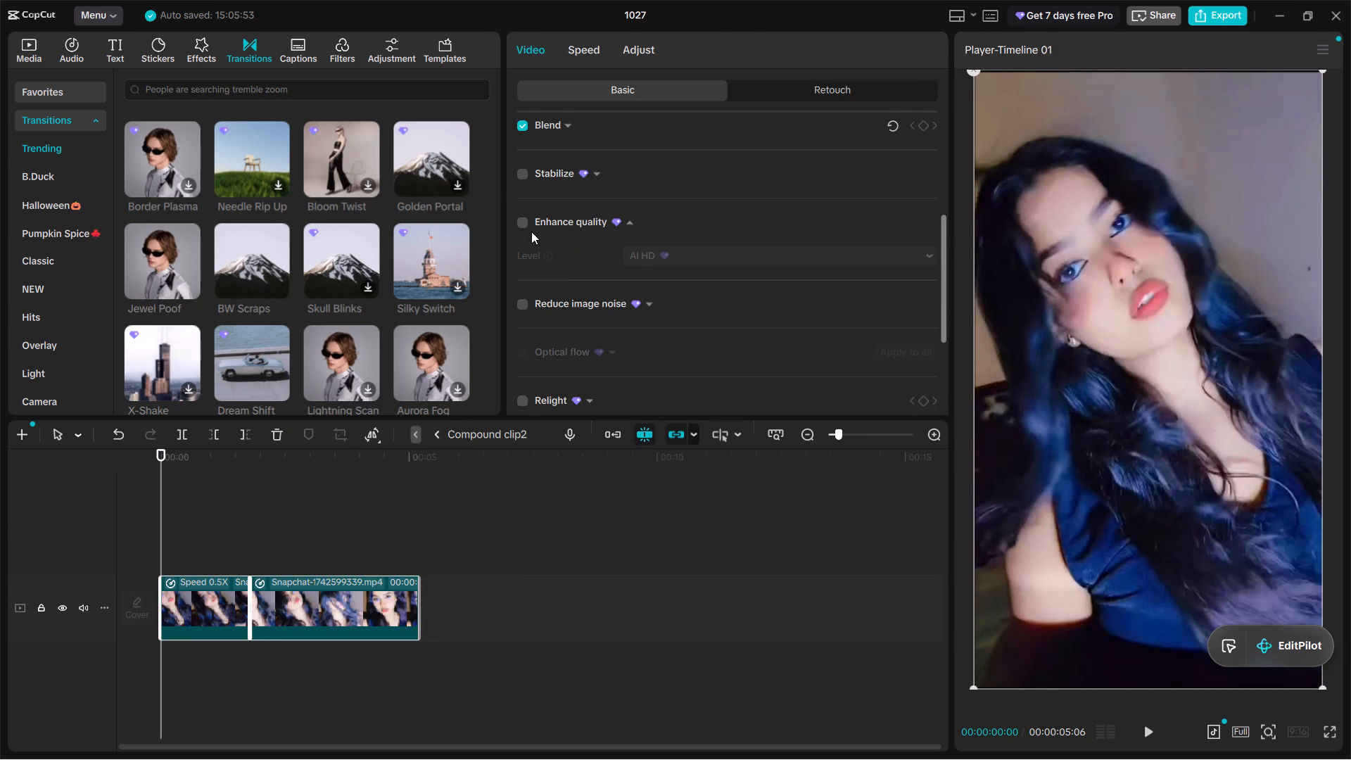
click(523, 223)
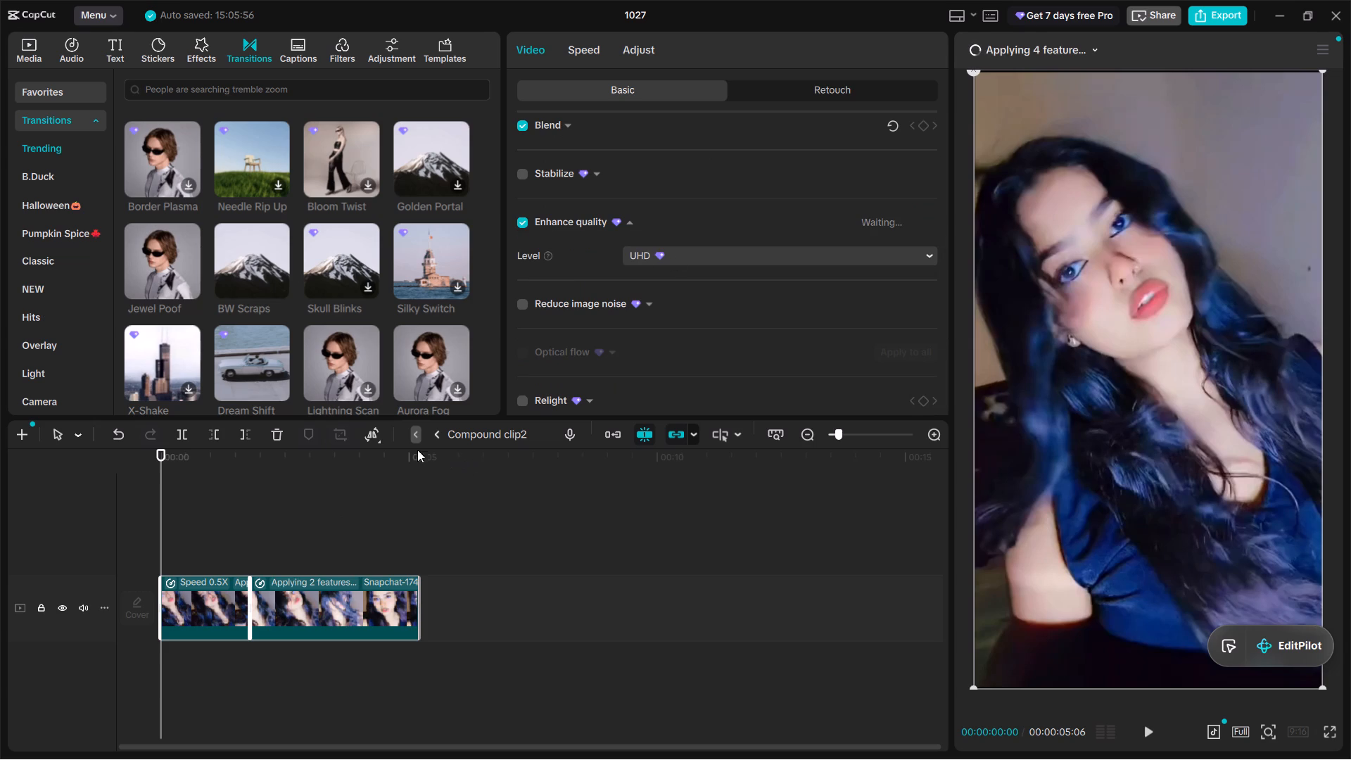
click(434, 433)
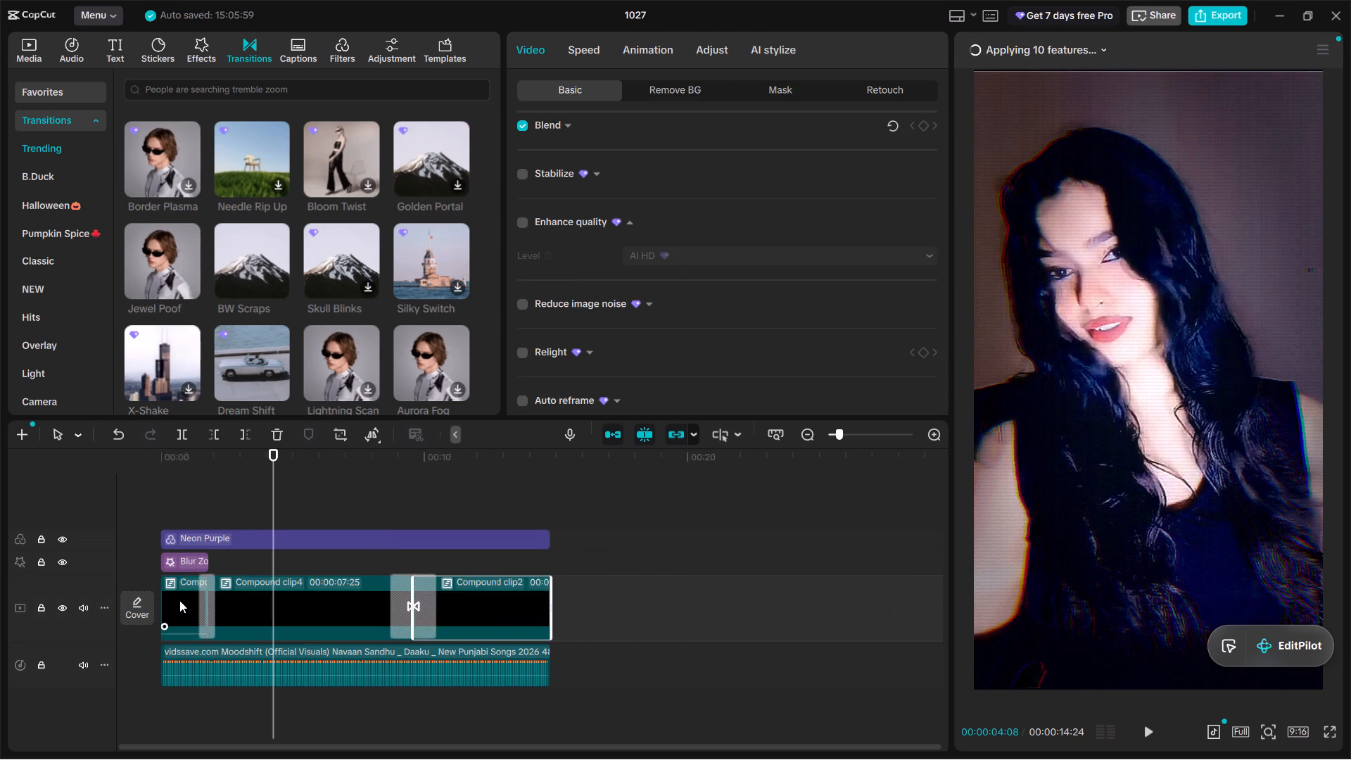
Inside the first compound clip, enable Enhance quality at UHD level for the upper-track Snapchat clip and return to the main timeline.
double_click(179, 600)
click(283, 546)
scroll(675, 268, down, 1)
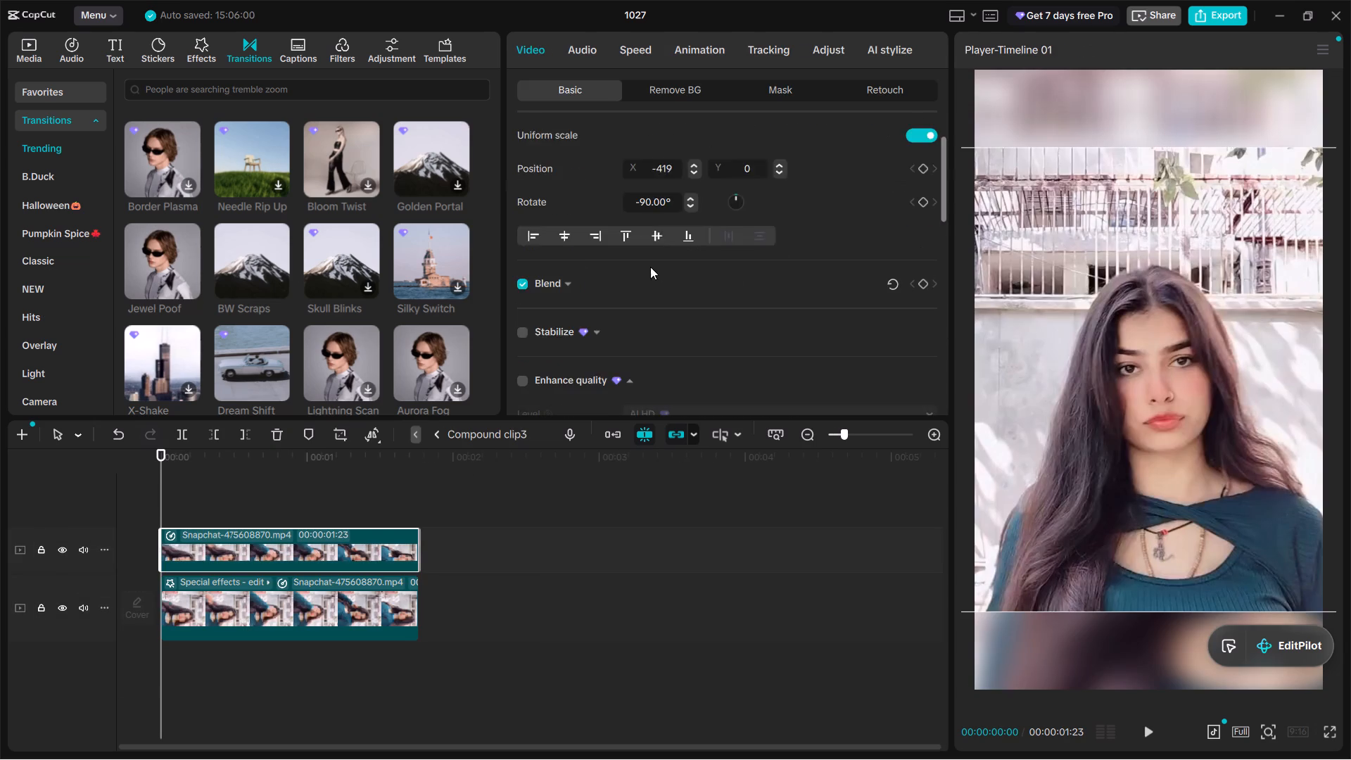
scroll(575, 265, down, 1)
click(525, 298)
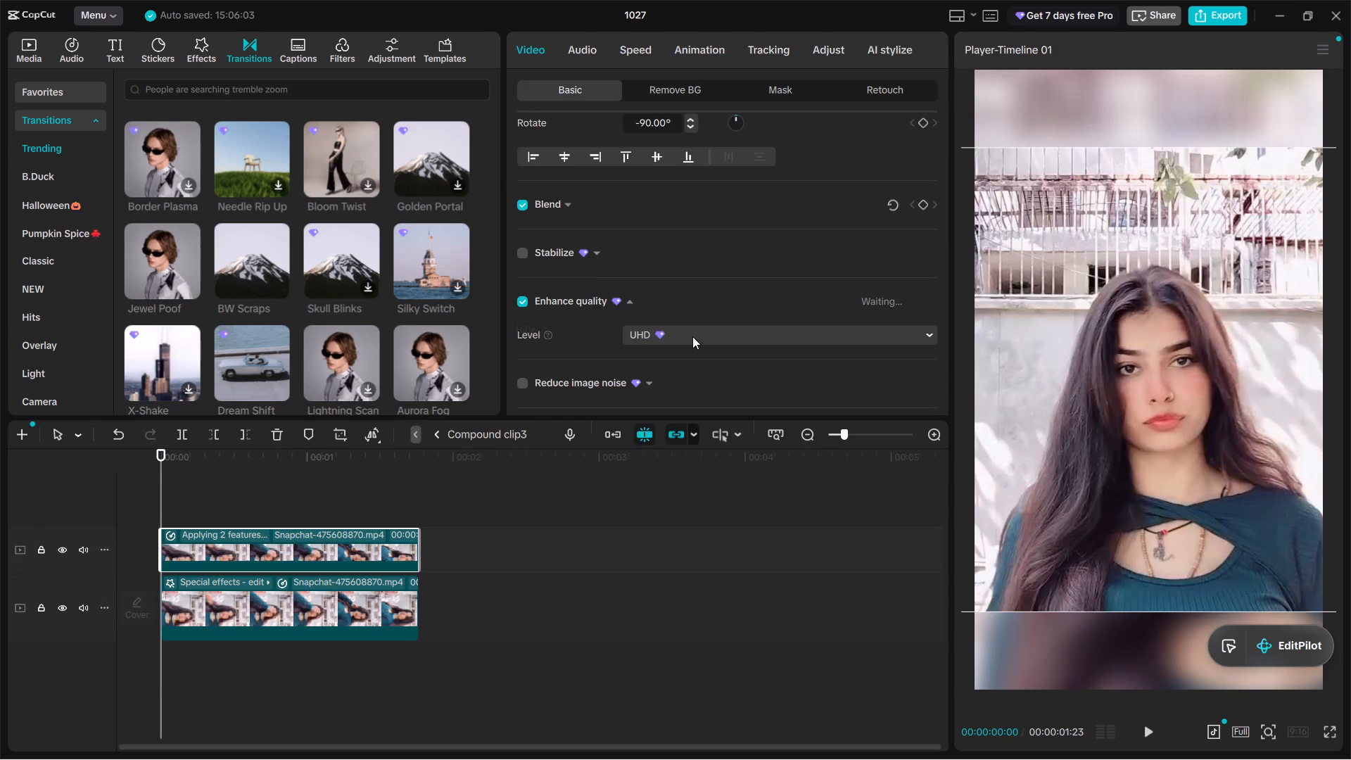
click(692, 335)
click(681, 391)
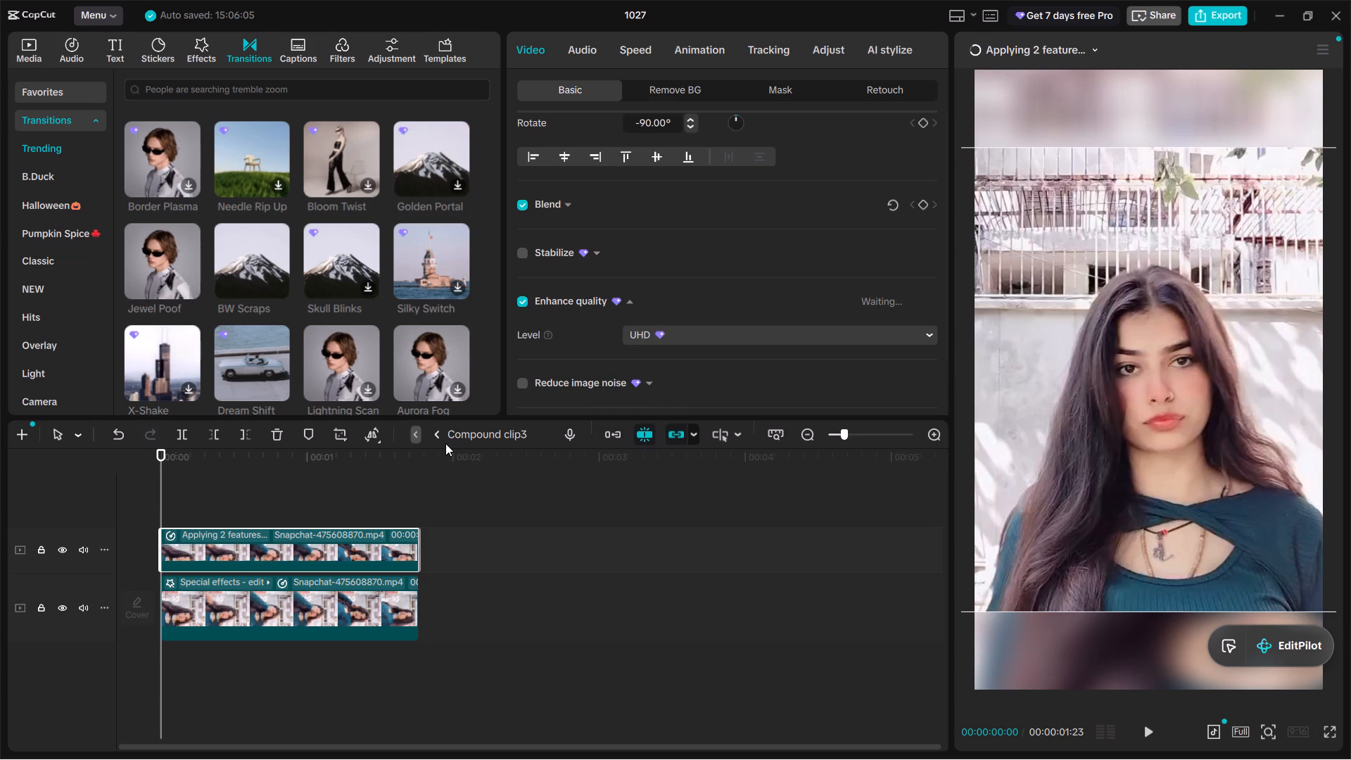
click(441, 429)
Bring up the video effects library and briefly play the edit from the start of the main timeline.
click(279, 493)
drag(278, 492, 31, 479)
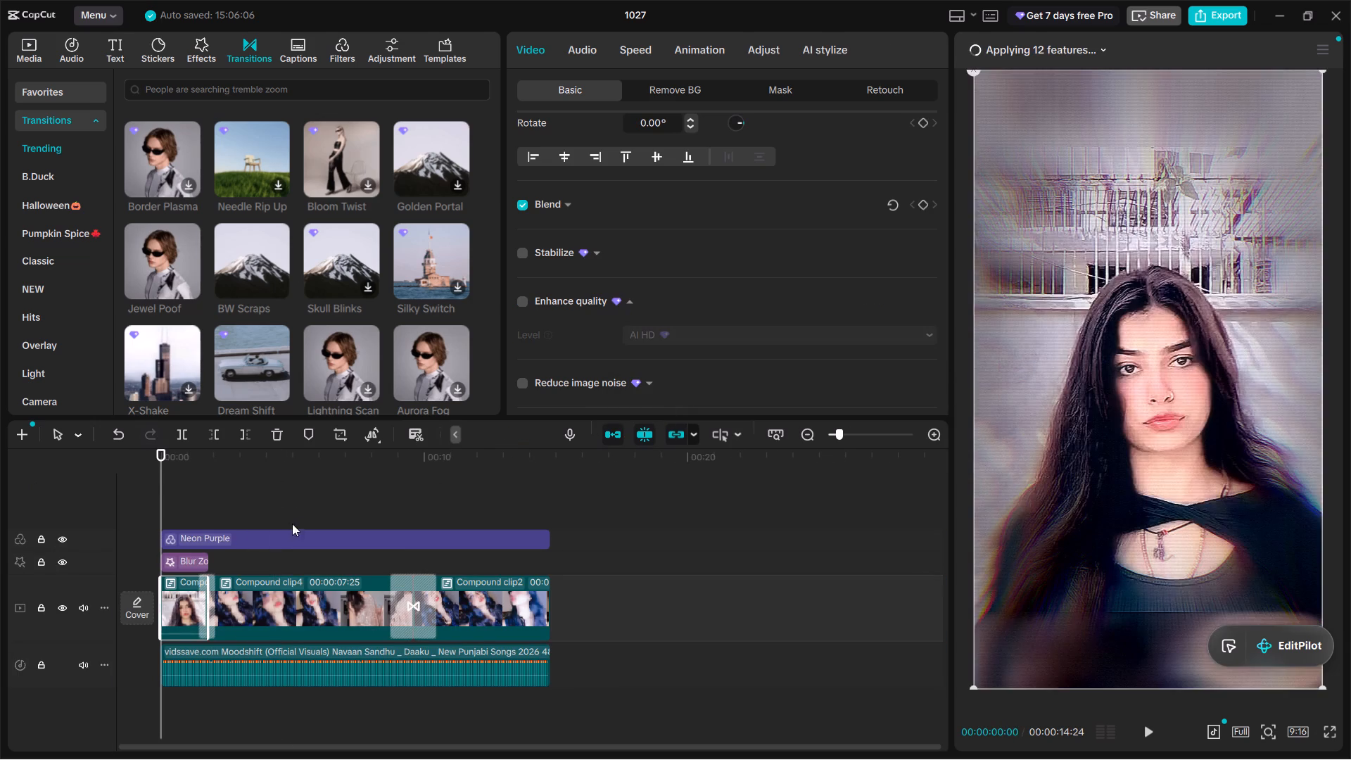
click(260, 494)
drag(260, 494, 42, 502)
click(205, 41)
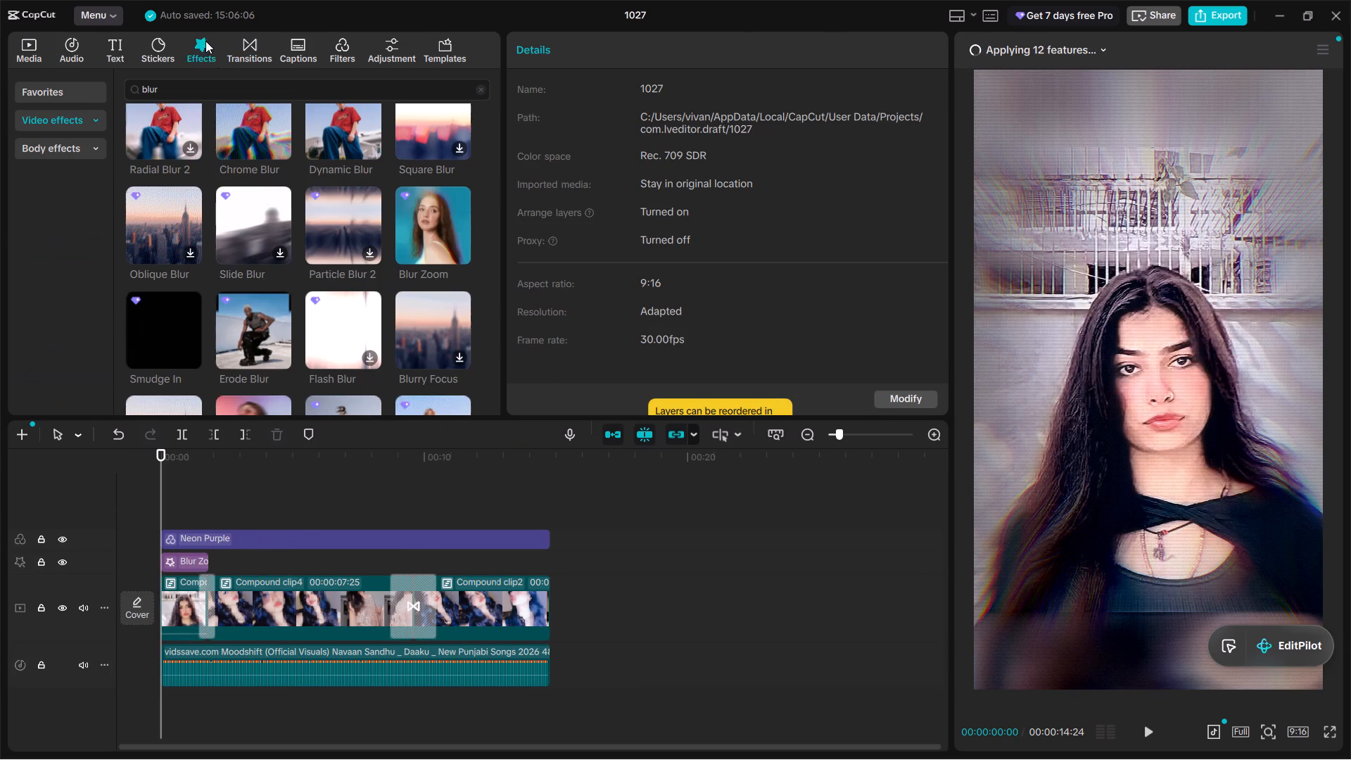
ctrl+scroll(274, 562, up, 8)
key(space)
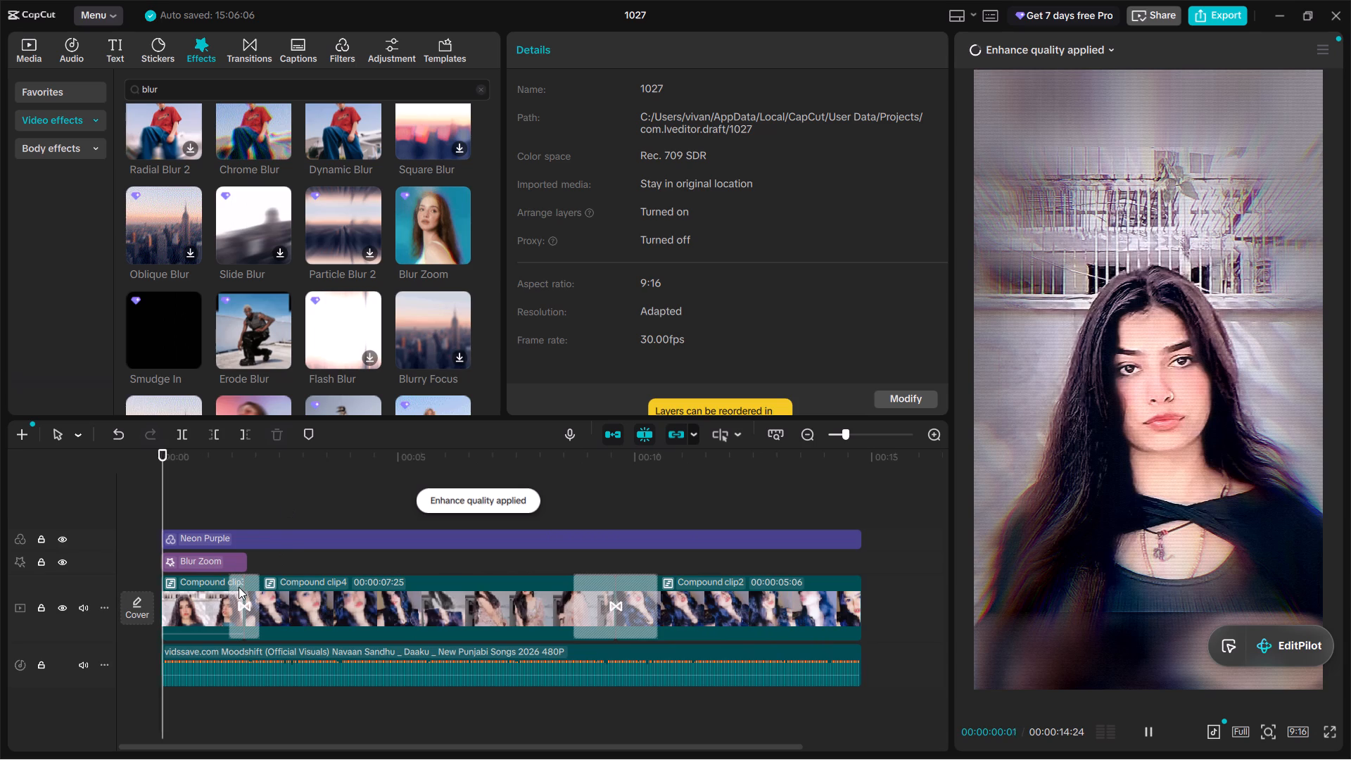
key(space)
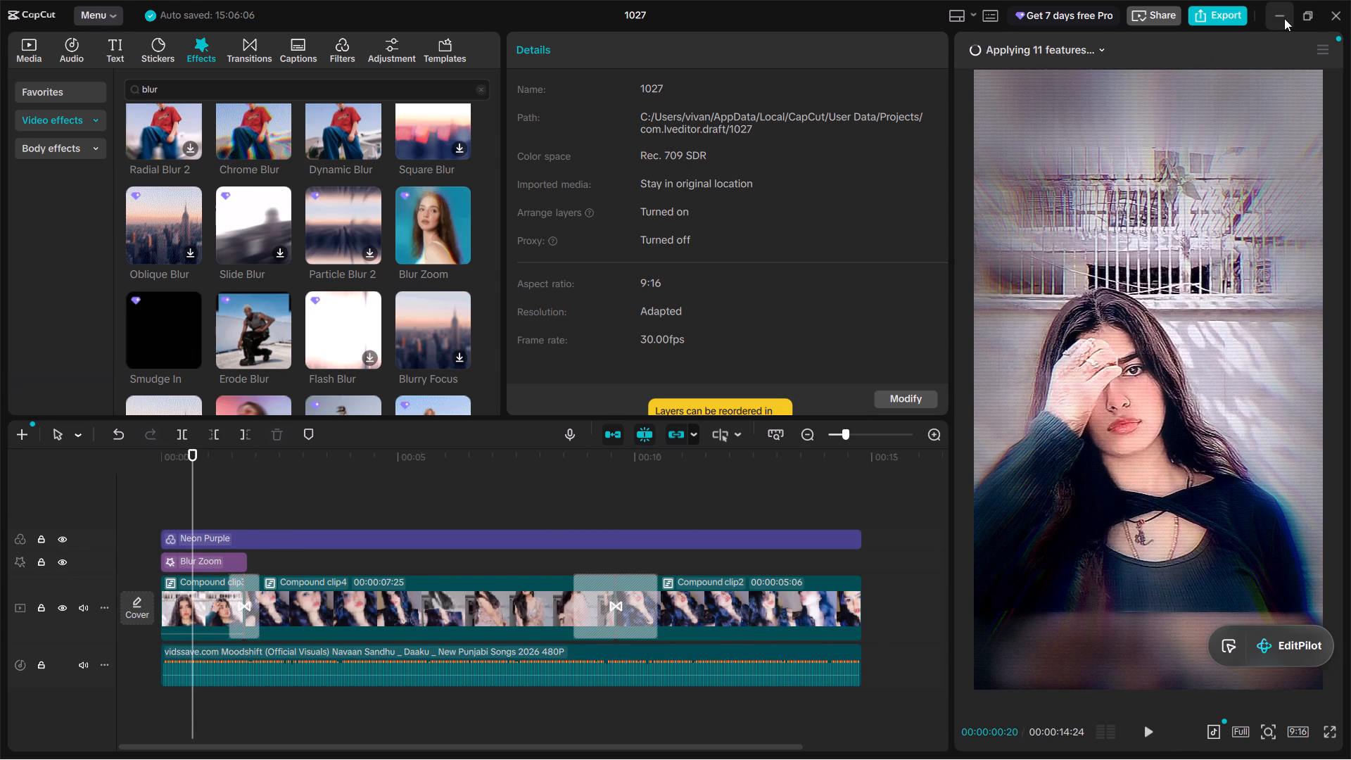
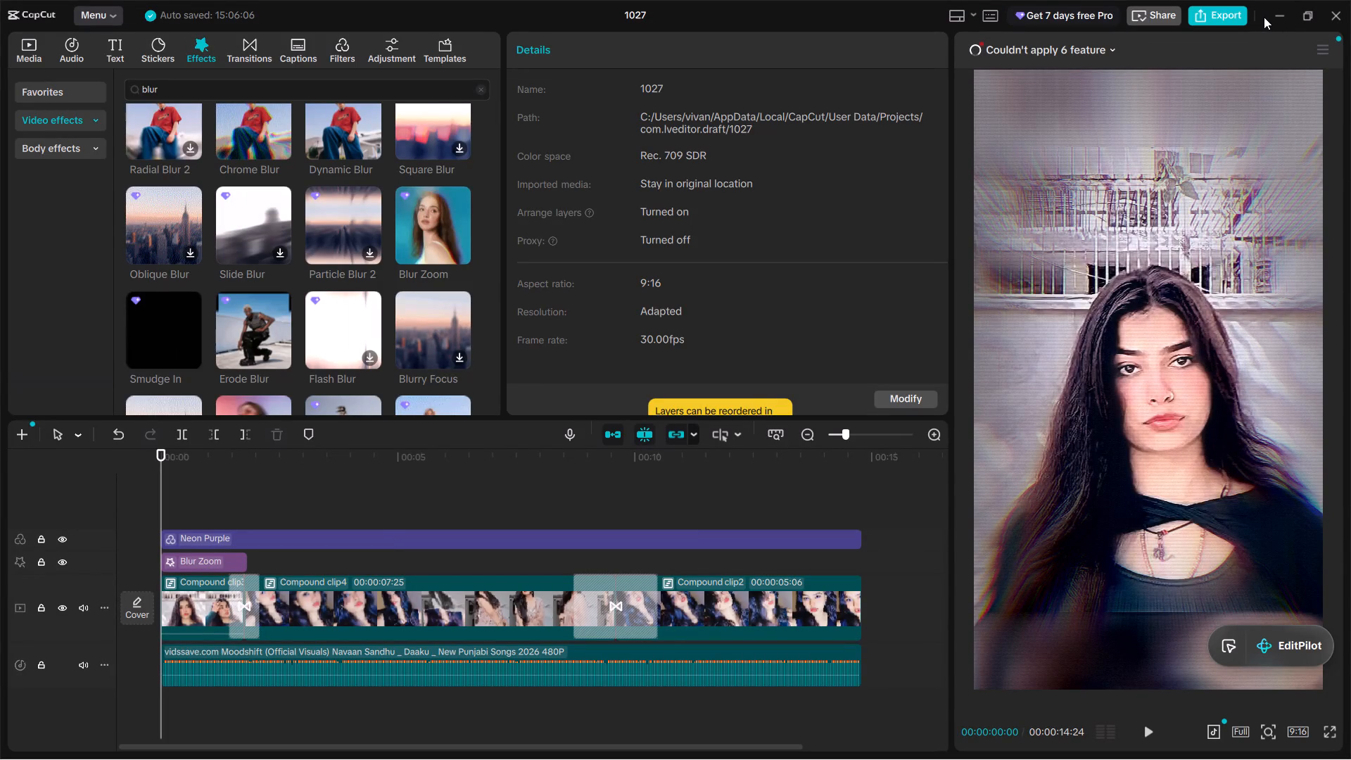
Play the edit from the start of the timeline to review the opening with the Blur Zoom effect and Neon Purple filter.
key(space)
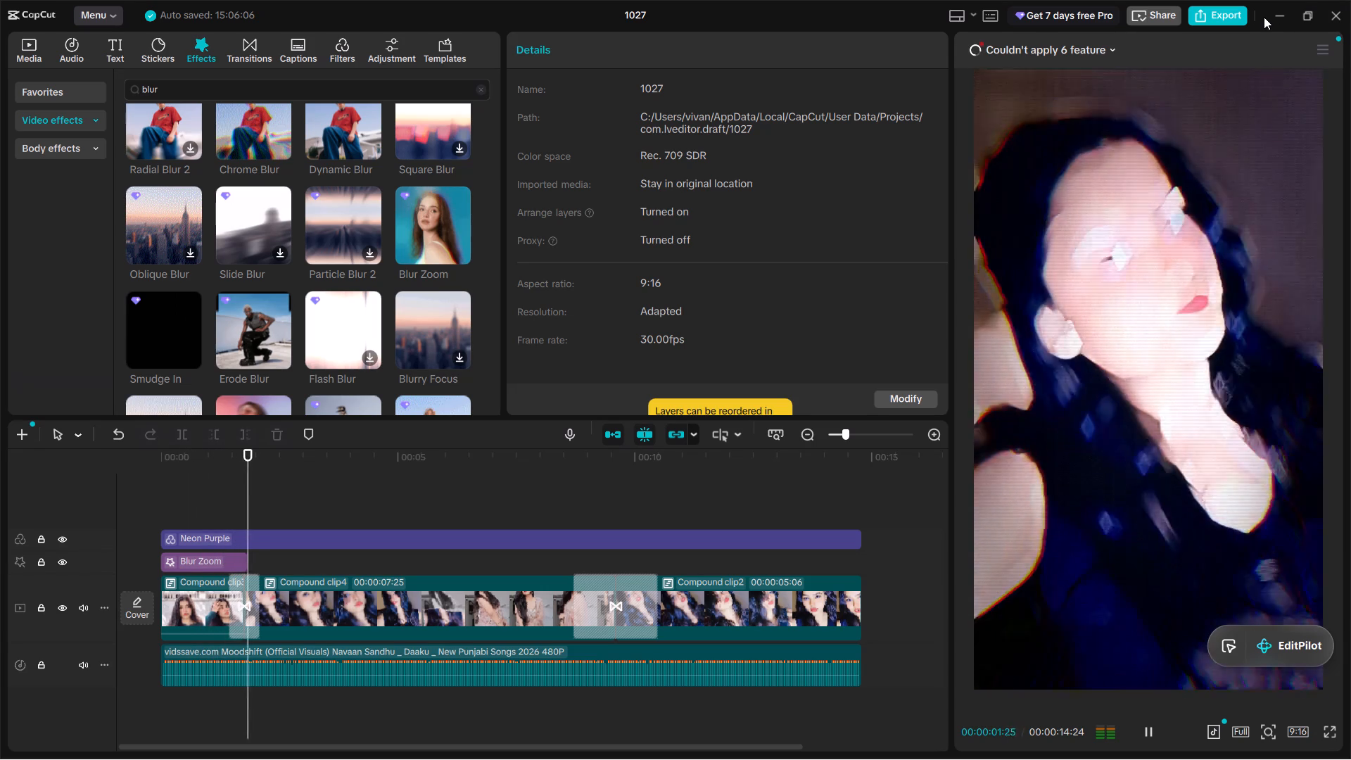
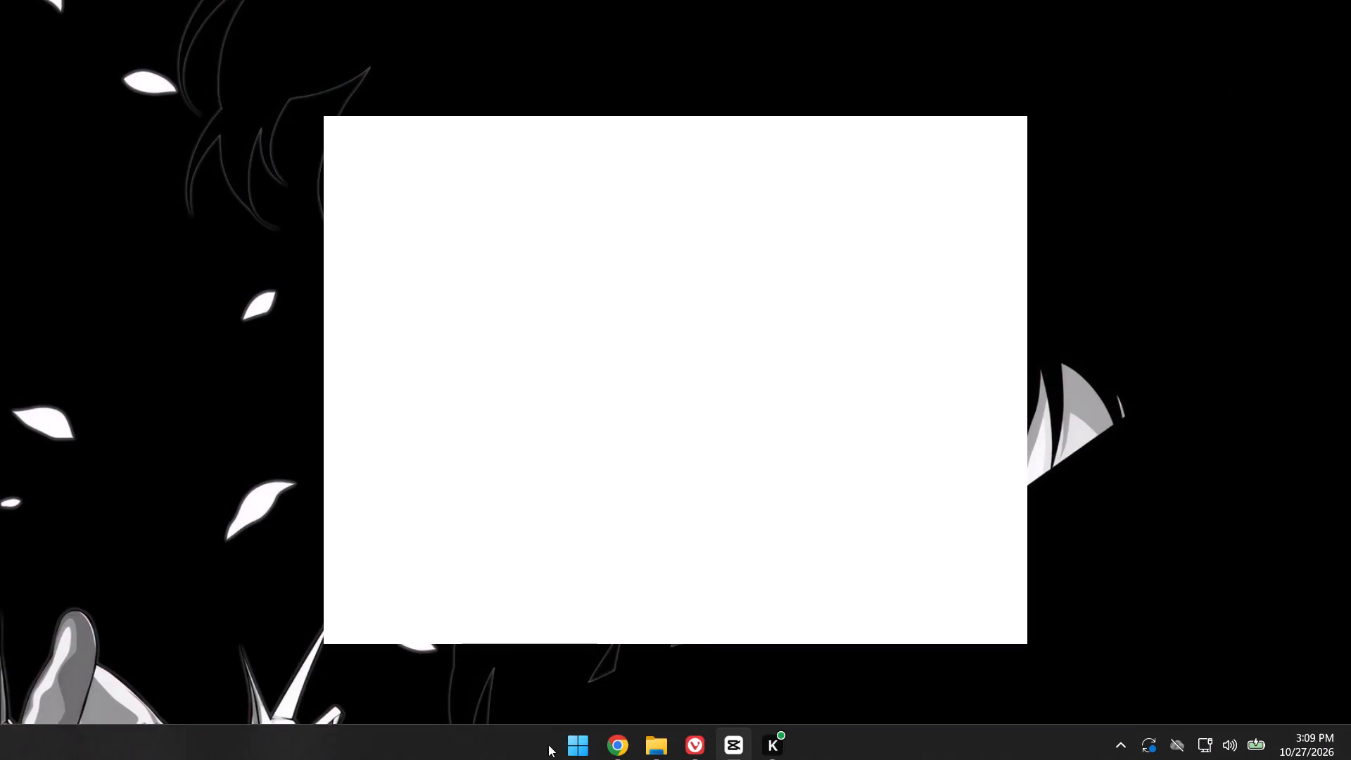
Switch back to CapCut and move the playhead to the end of the edit.
click(729, 738)
click(839, 483)
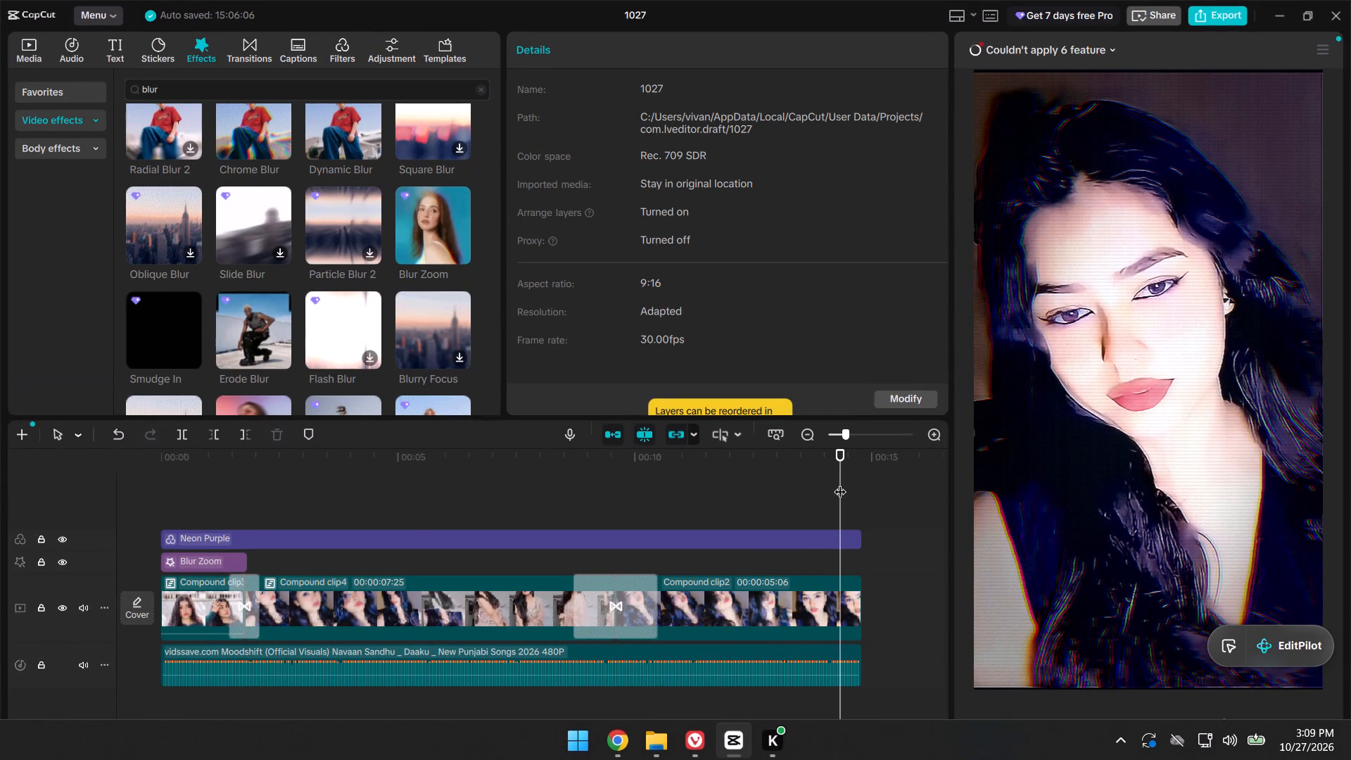
drag(852, 488, 921, 511)
click(885, 498)
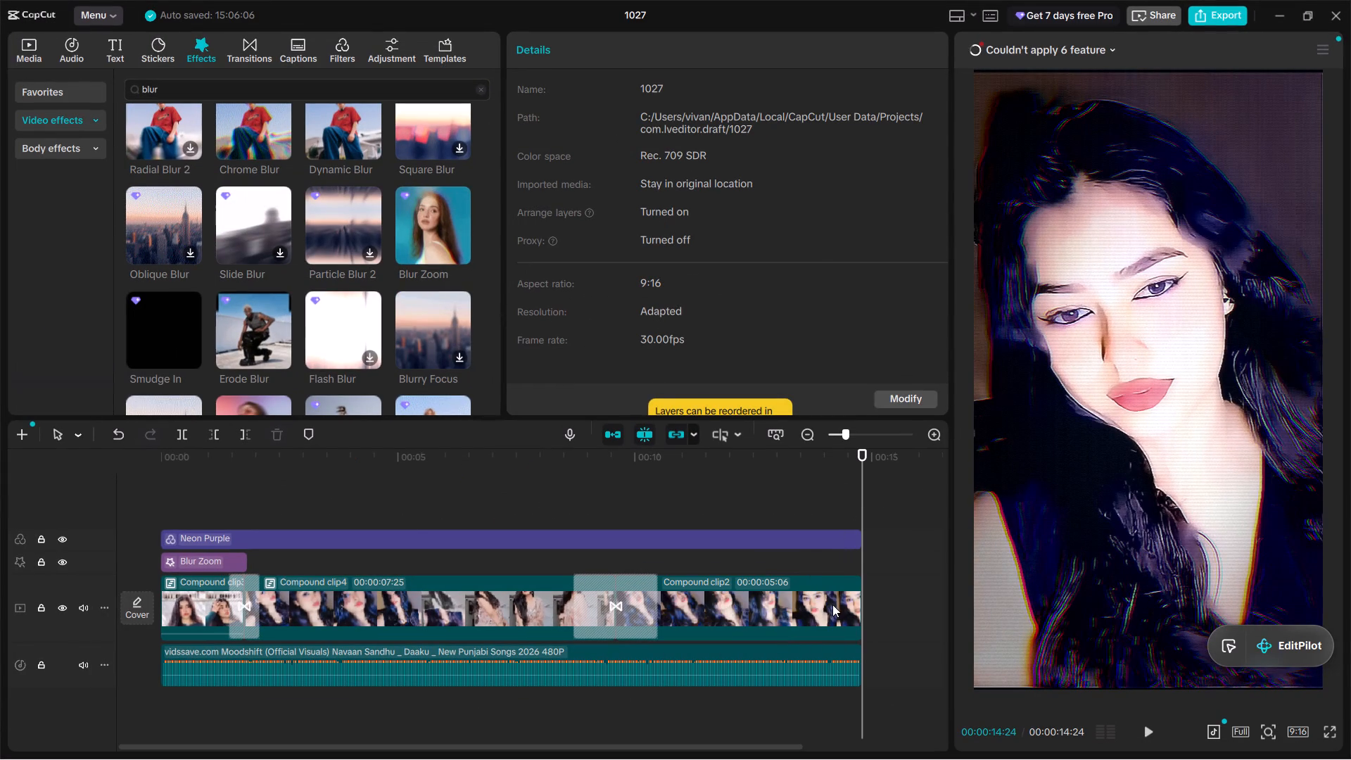
Open Compound clip3 from the list of features that couldn't be applied and clear its Enhance quality entry.
click(1077, 56)
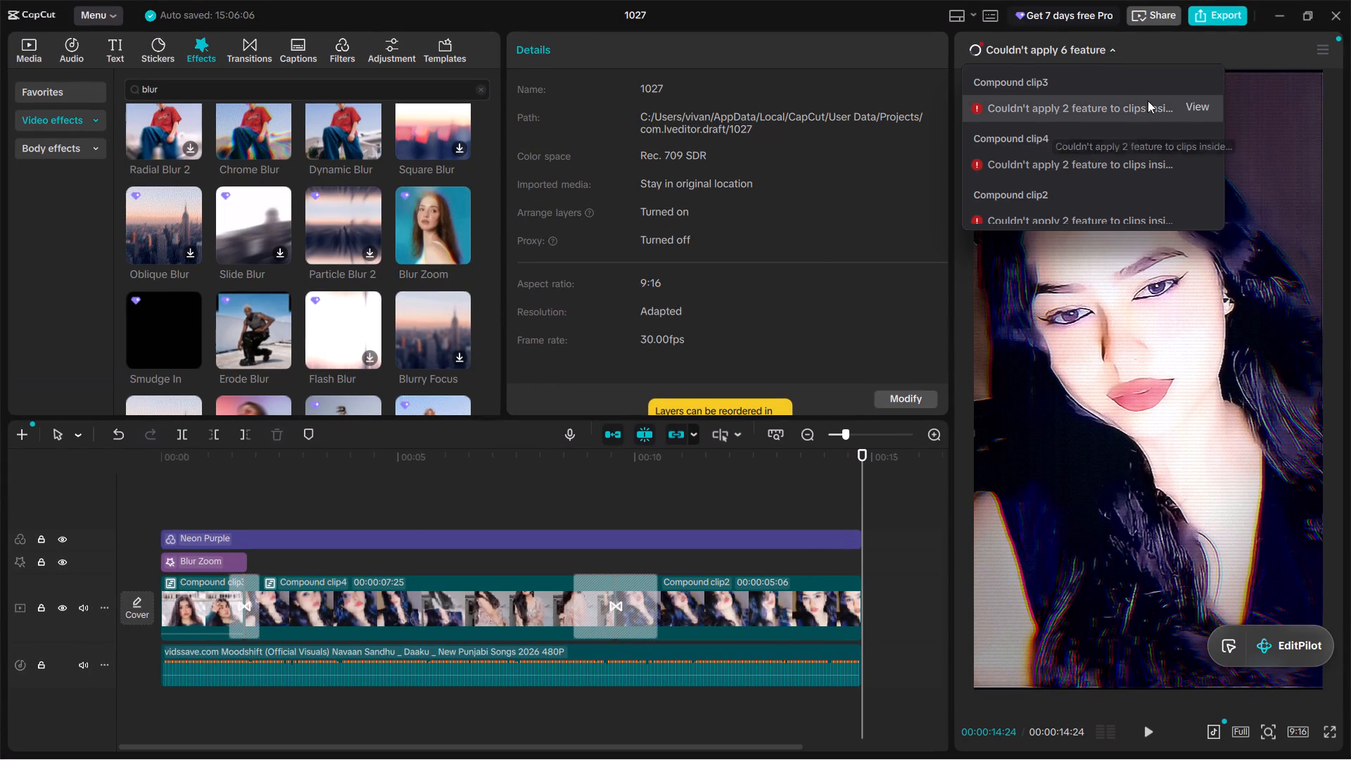
click(1205, 110)
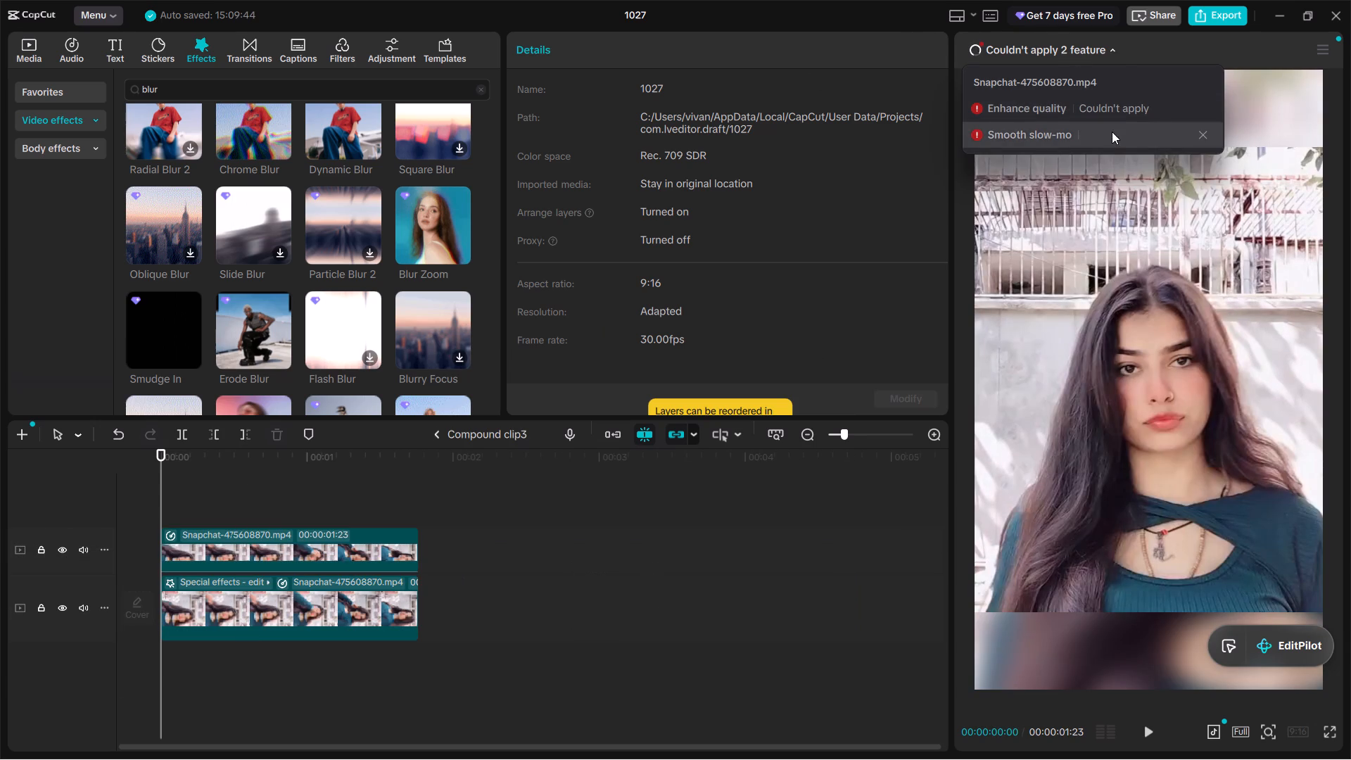
click(1170, 108)
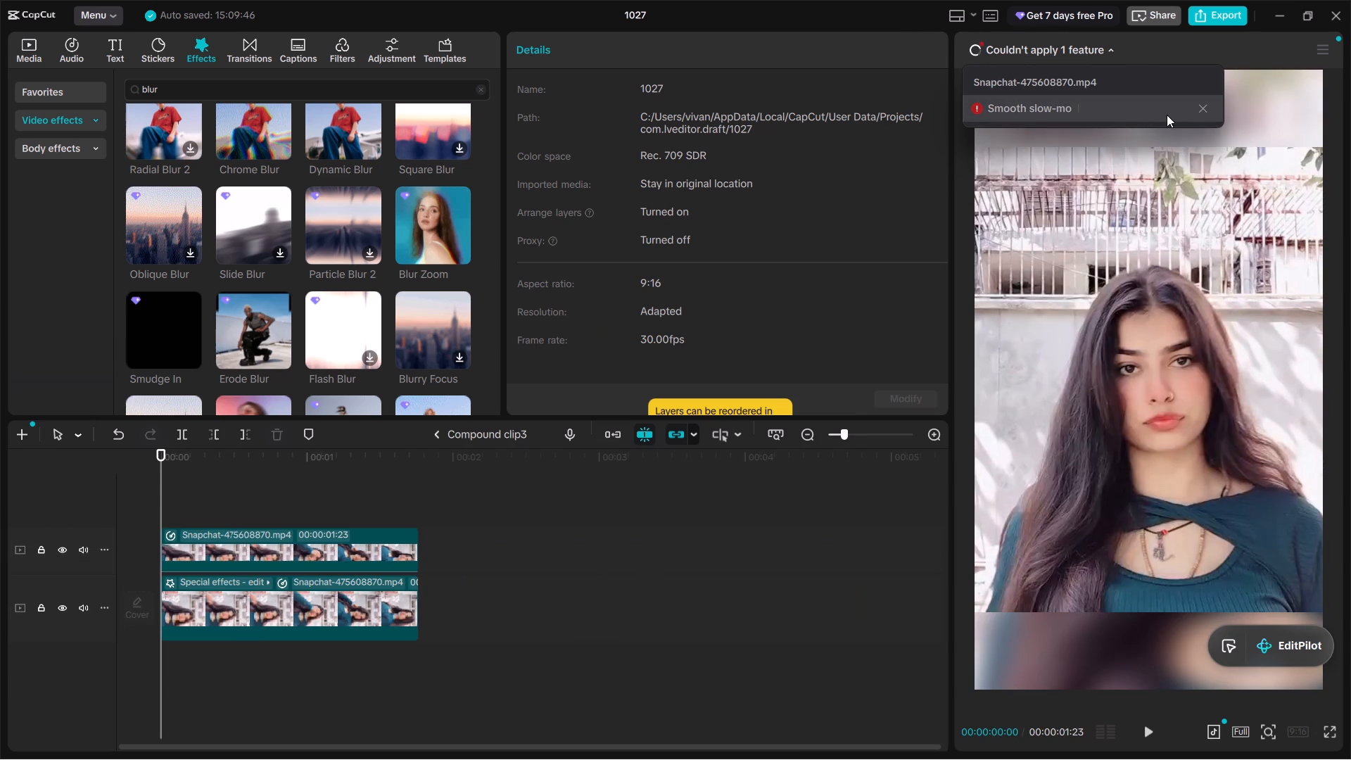
Check the standard and curve speed settings, including Smooth slow-mo, of both Snapchat clips inside Compound clip3.
click(1158, 115)
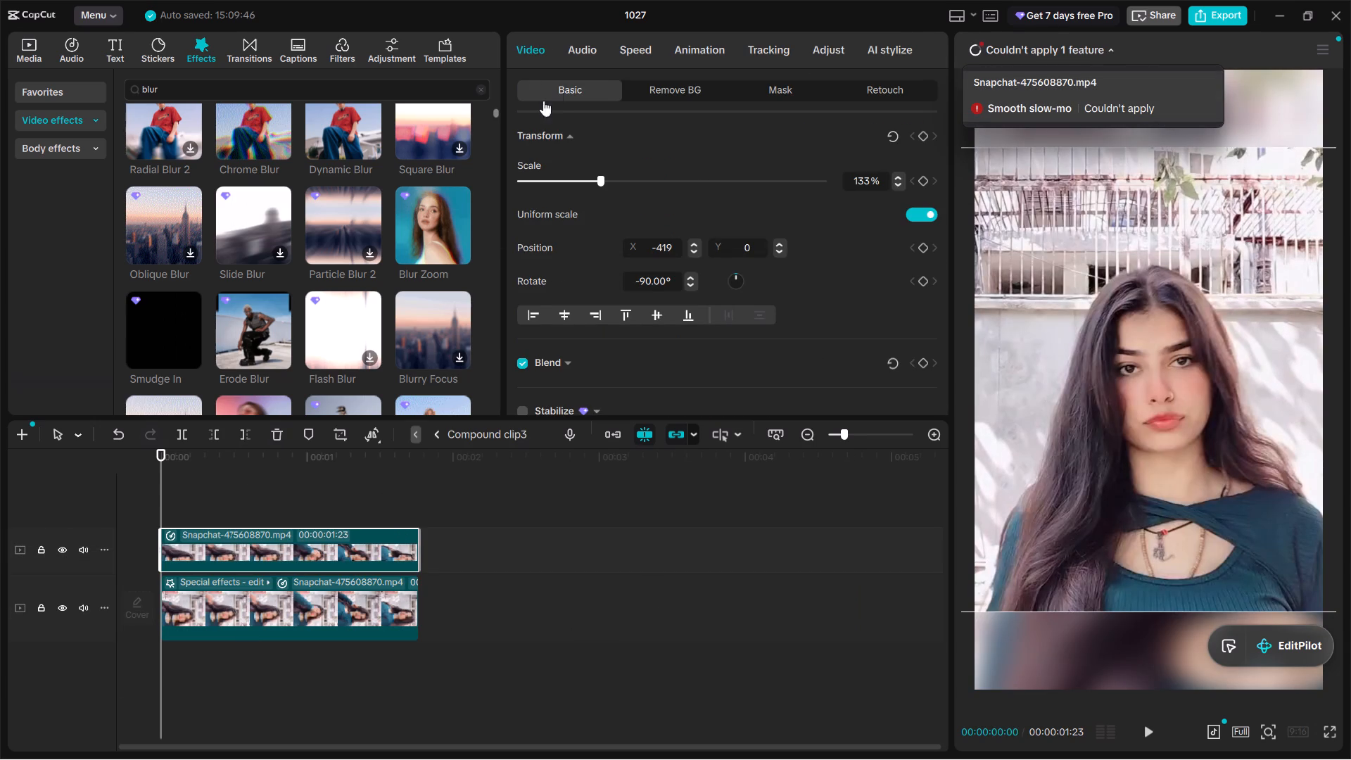
click(630, 57)
scroll(617, 258, down, 2)
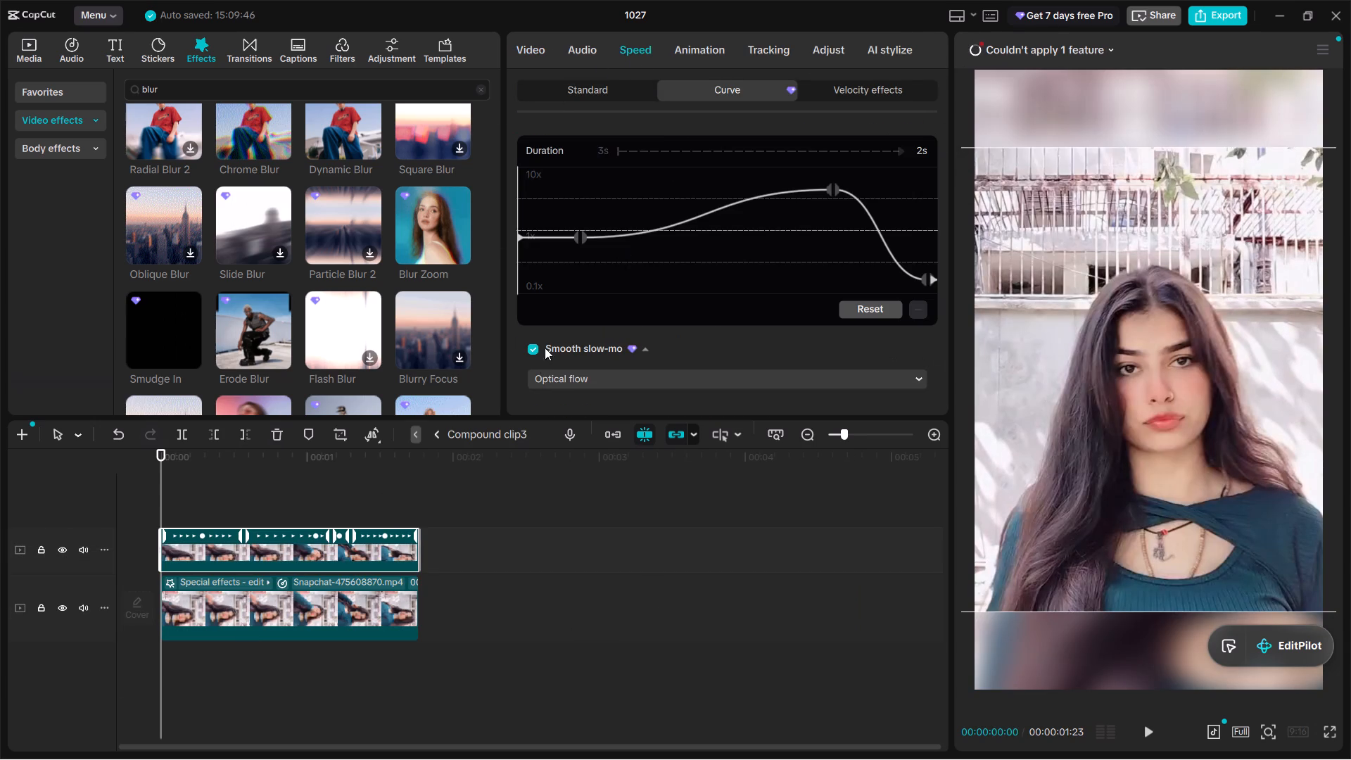
click(339, 626)
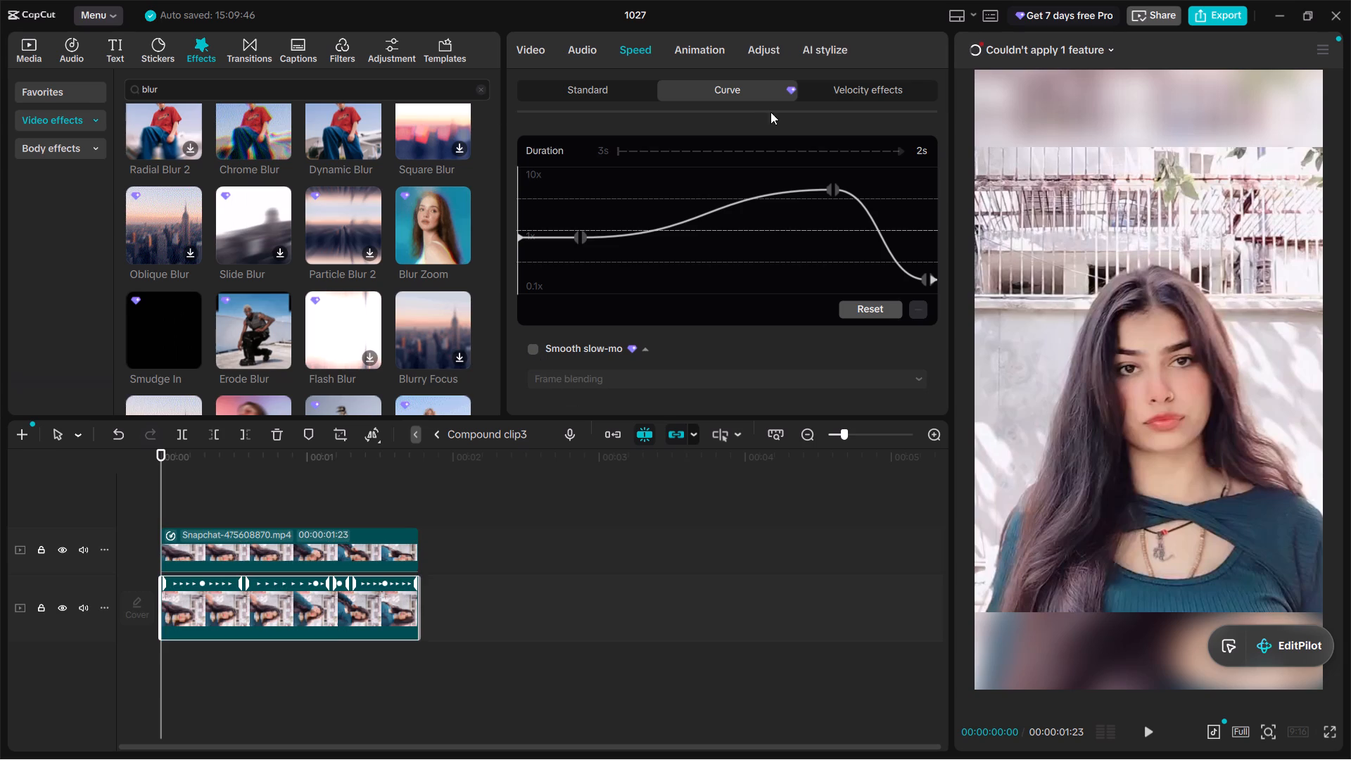
click(594, 87)
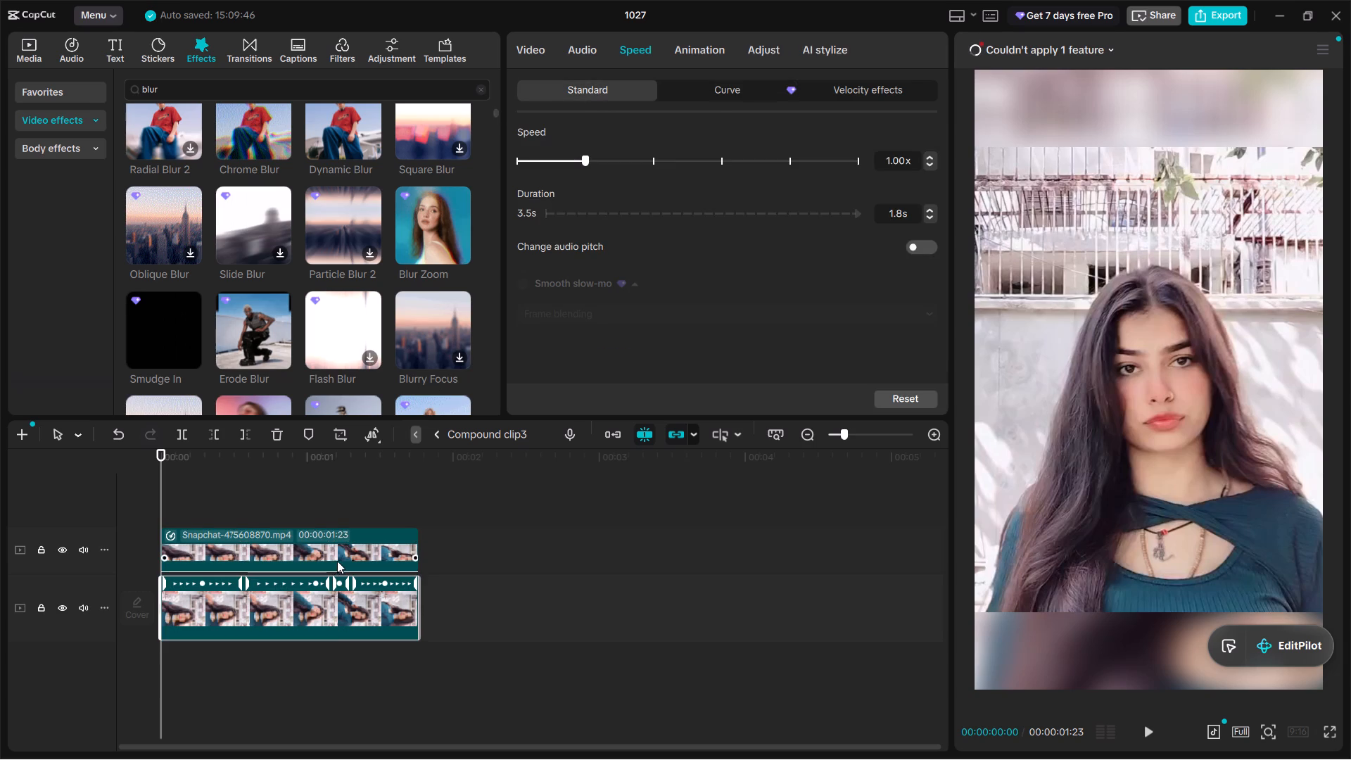
click(340, 560)
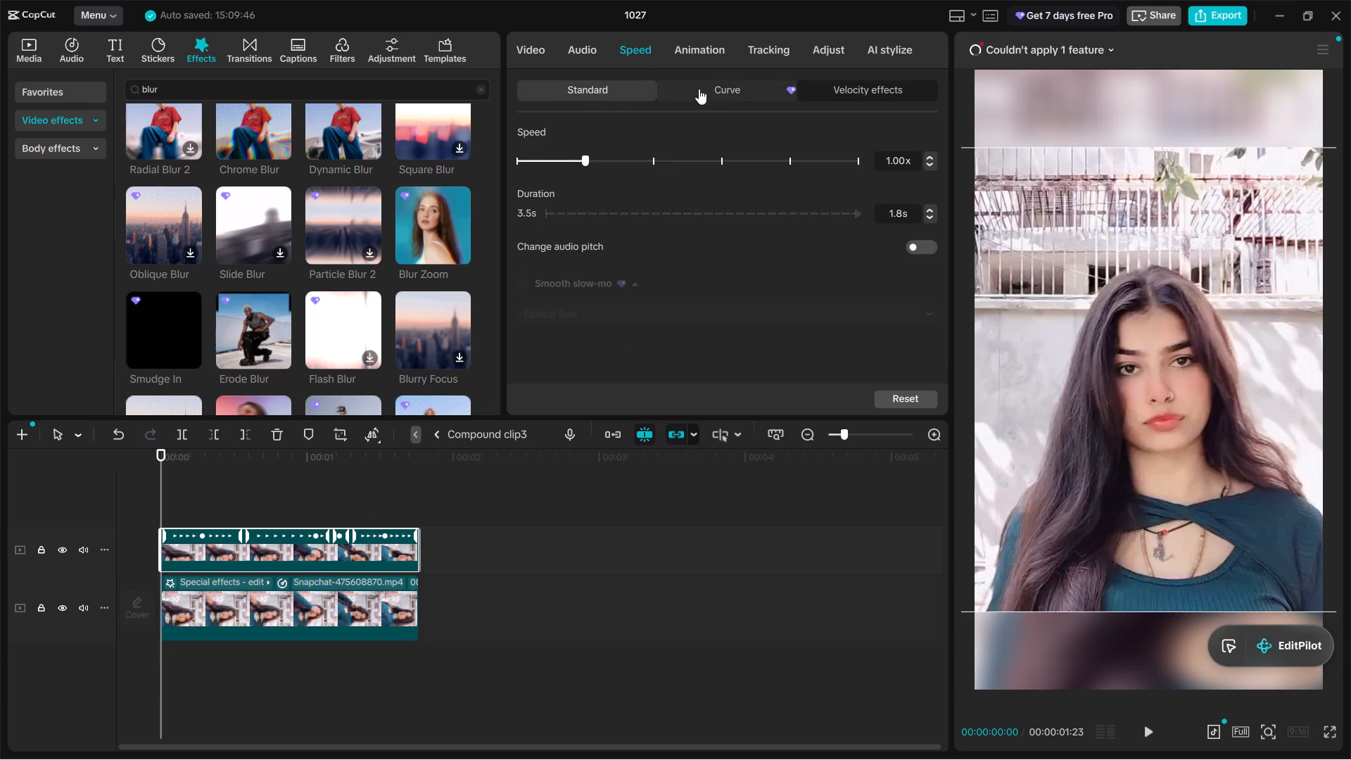
click(702, 89)
scroll(590, 350, down, 10)
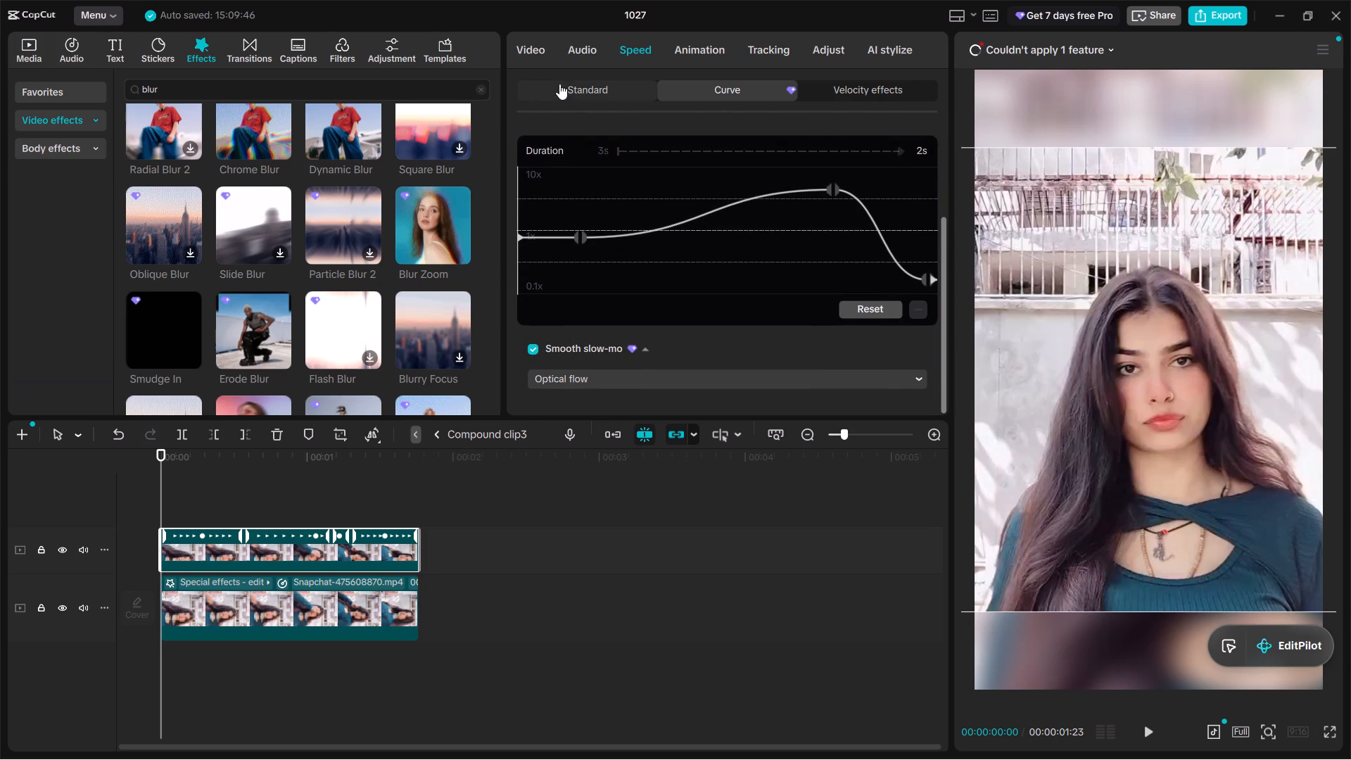
Check the failed Smooth slow-mo entry for Compound clip3 again, and return to the main timeline.
click(1076, 45)
click(1112, 107)
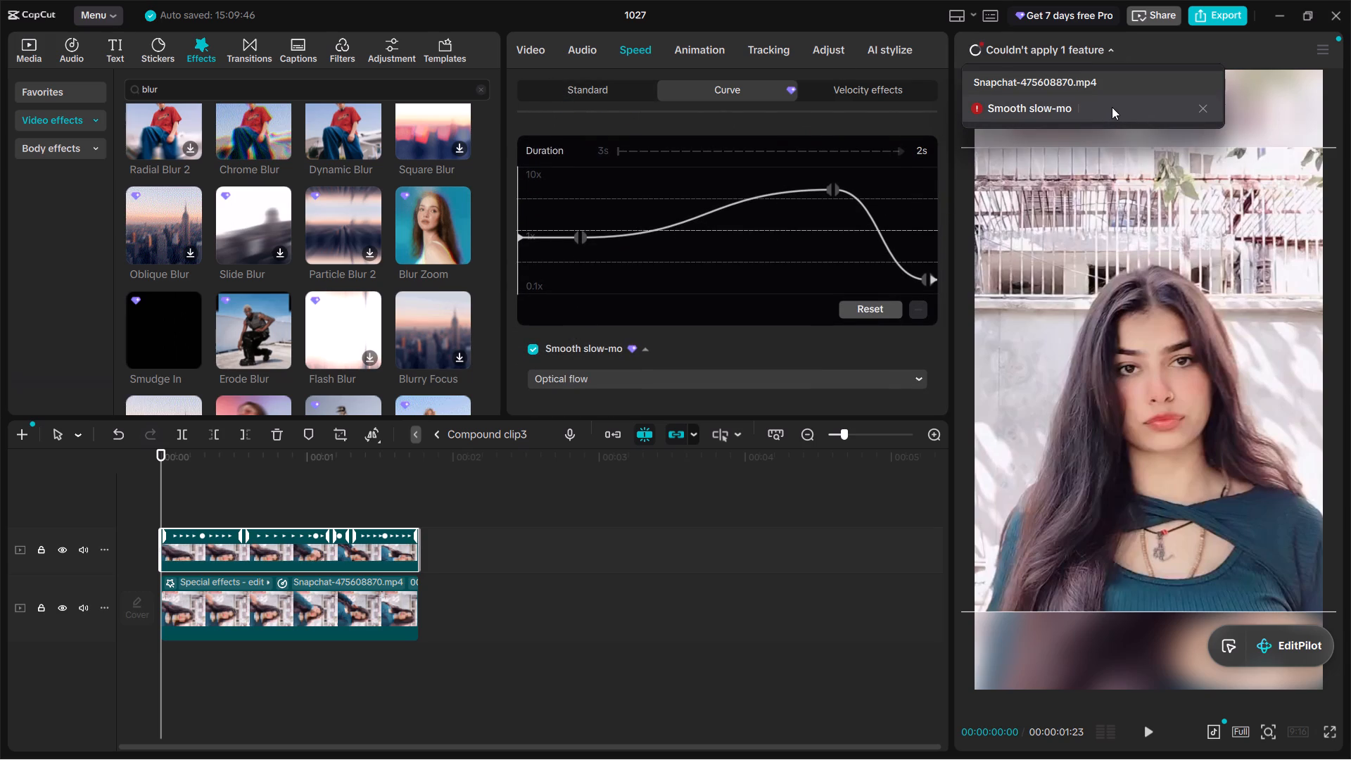
click(1067, 101)
click(1058, 110)
click(1108, 109)
click(1026, 106)
click(272, 486)
click(436, 437)
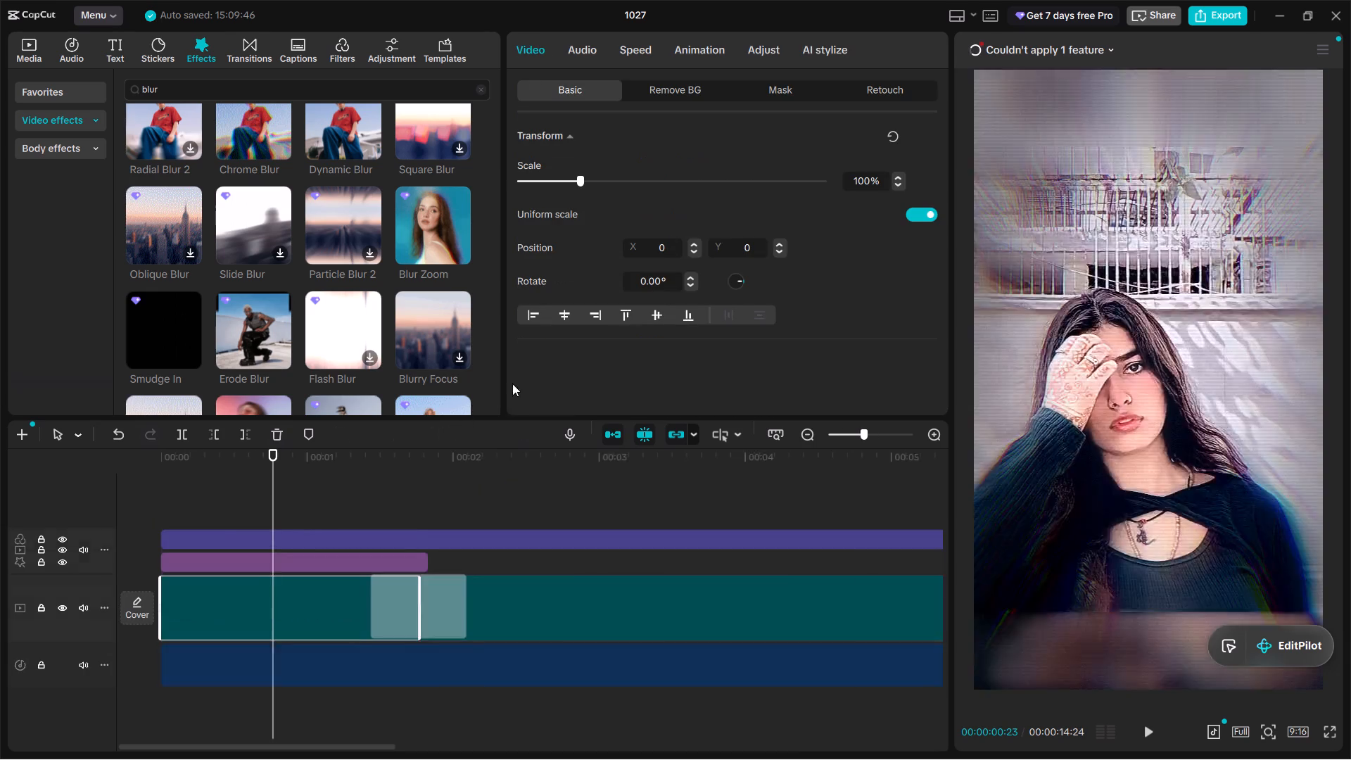
Open Compound clip4 from the failed-features list and check the Enhance quality setting and level options of its clips.
click(1019, 48)
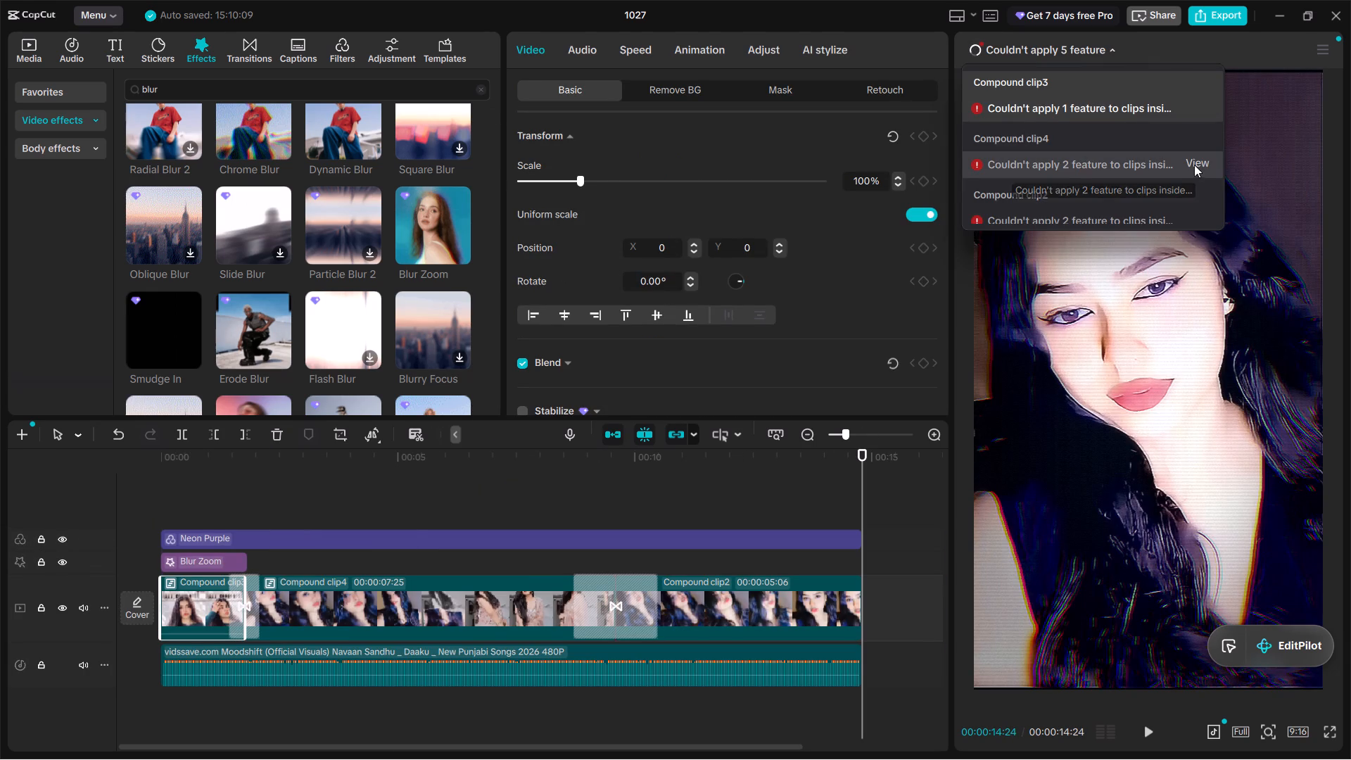
click(1199, 162)
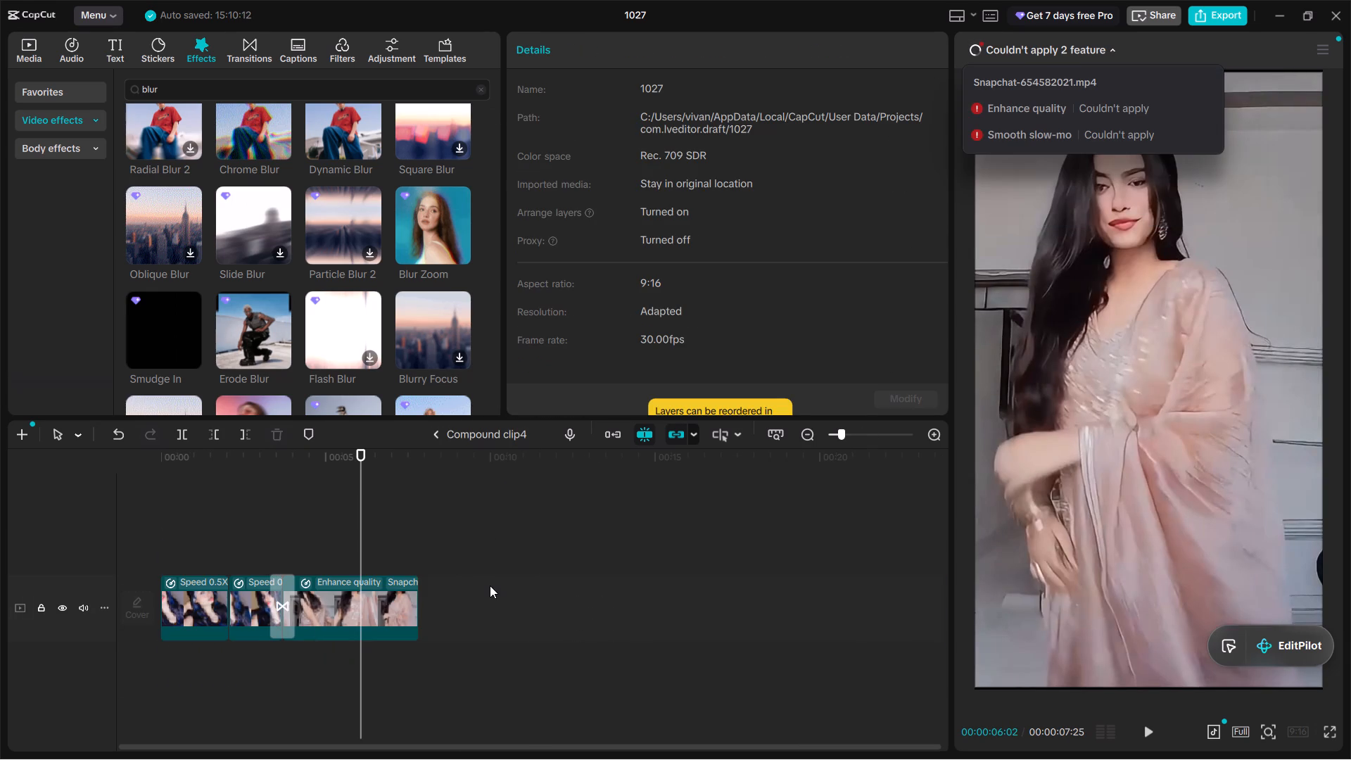
drag(503, 552, 141, 634)
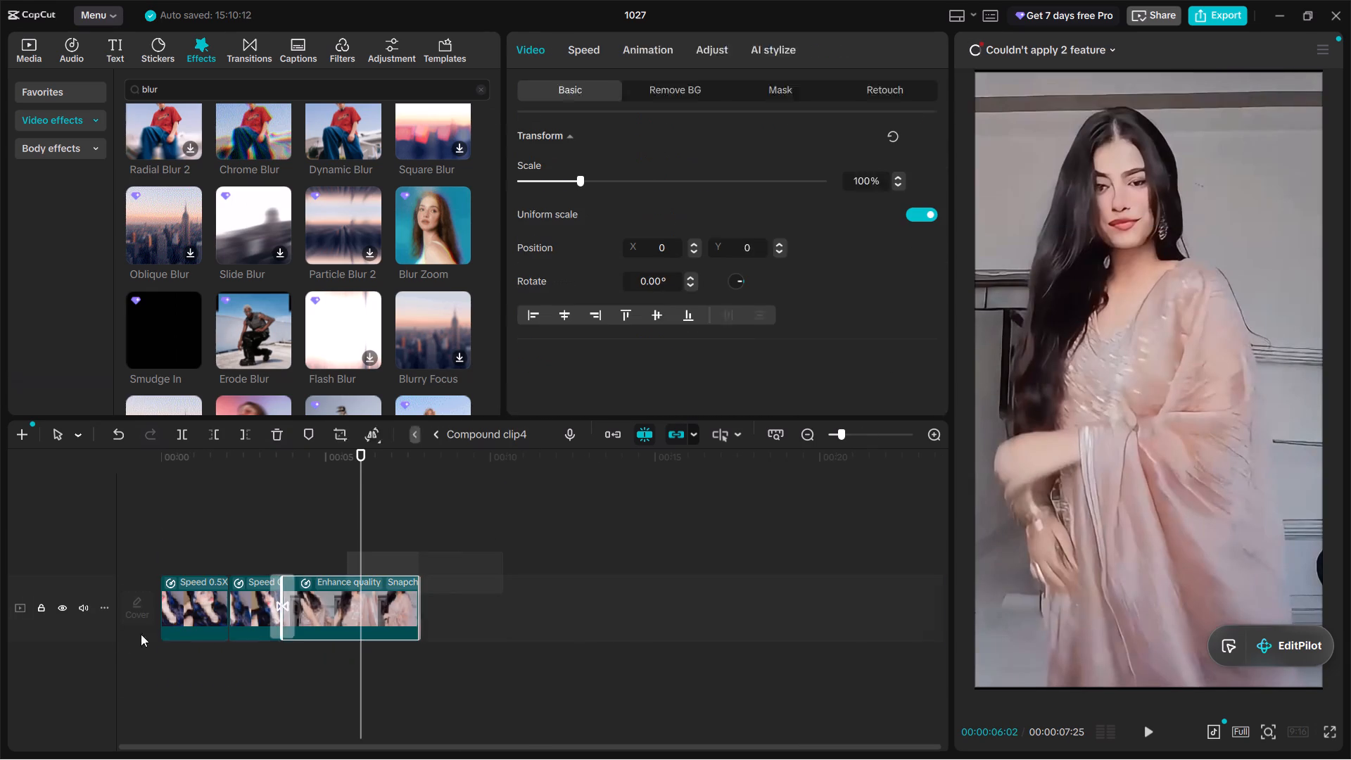
drag(141, 634, 106, 640)
scroll(578, 110, down, 2)
scroll(580, 310, down, 2)
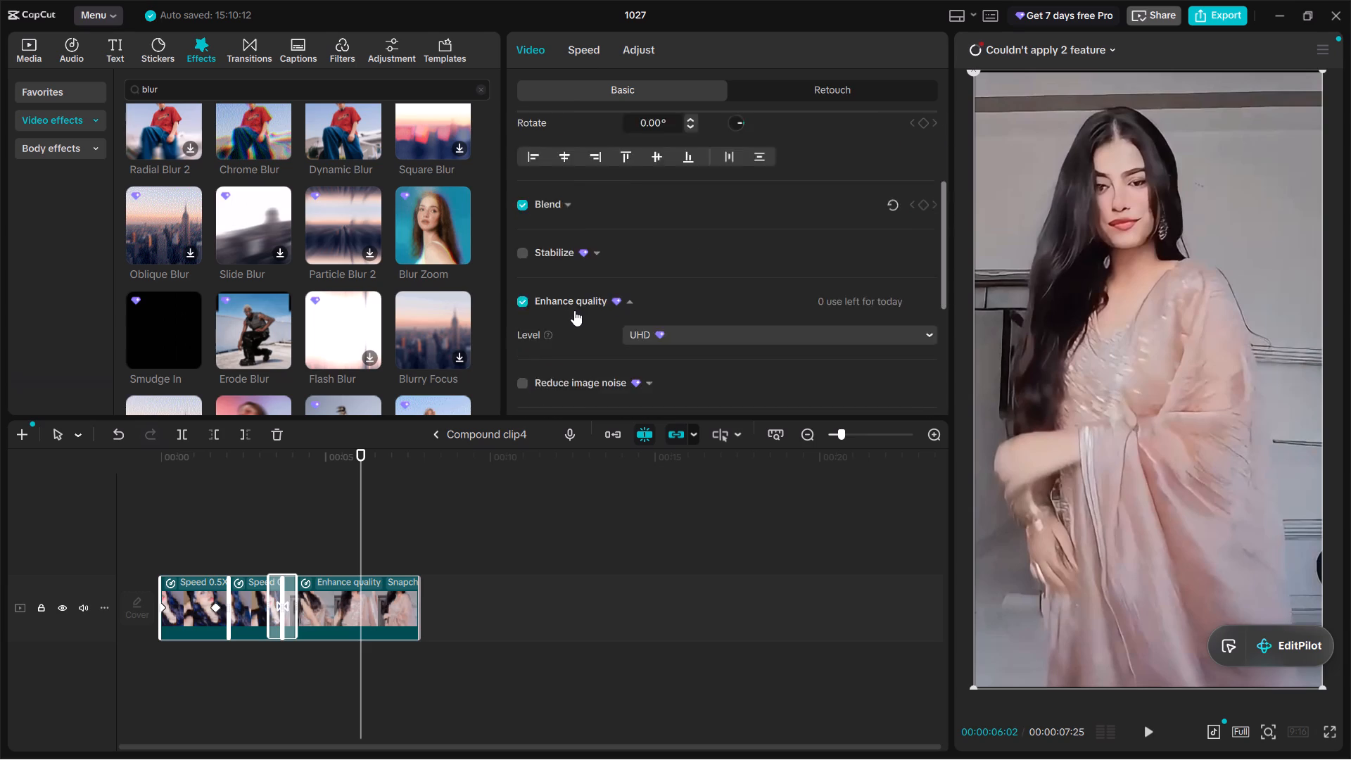
scroll(574, 310, down, 1)
click(341, 543)
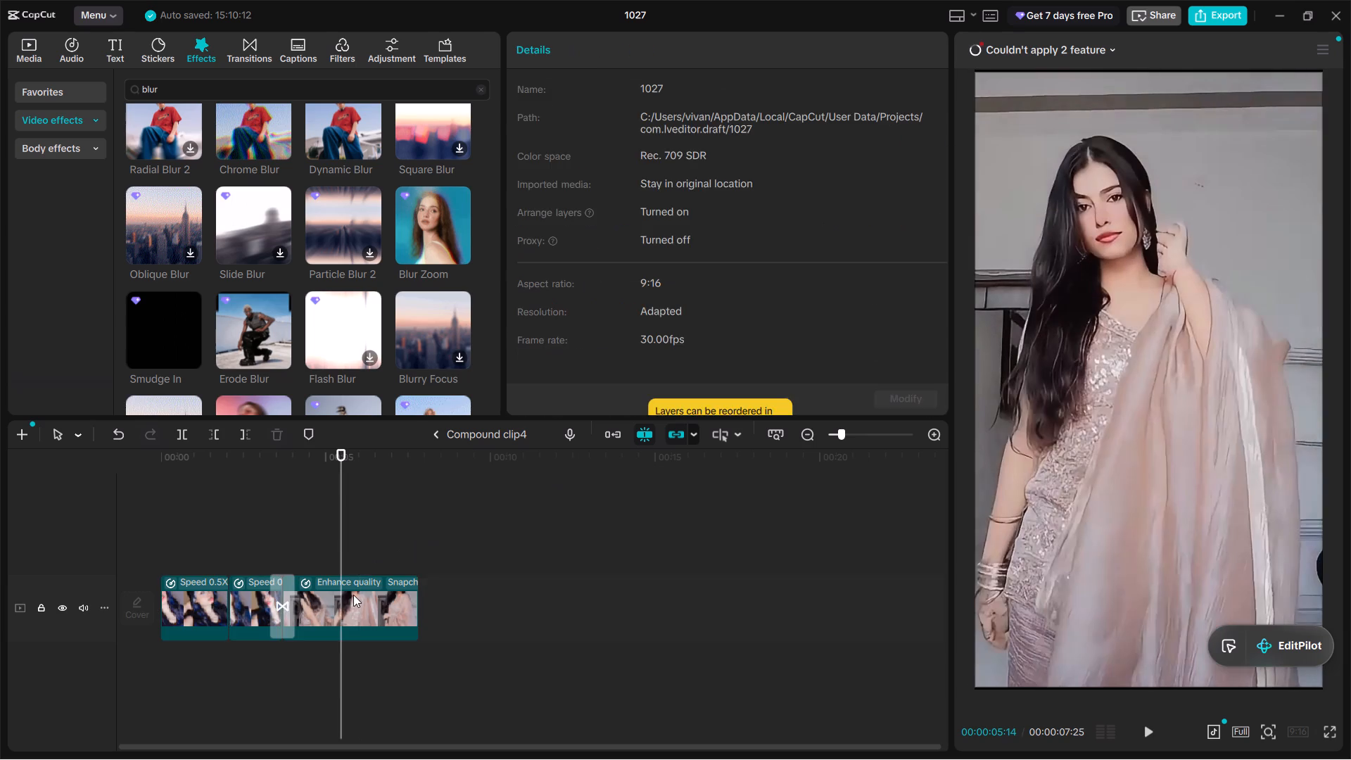
click(353, 595)
scroll(621, 304, down, 3)
click(737, 257)
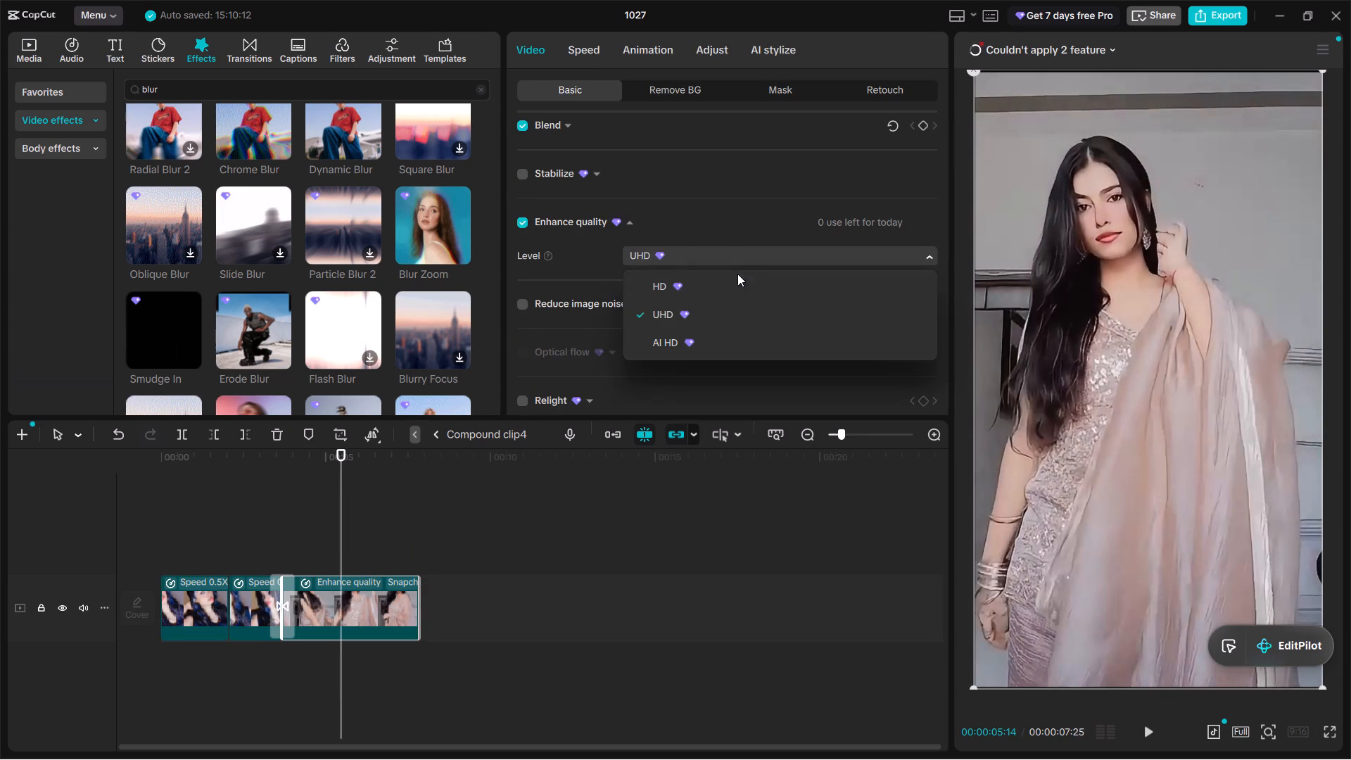
click(362, 538)
Check the speed and Smooth slow-mo settings of the first two clips in Compound clip4, and return to the main timeline.
drag(362, 538, 321, 520)
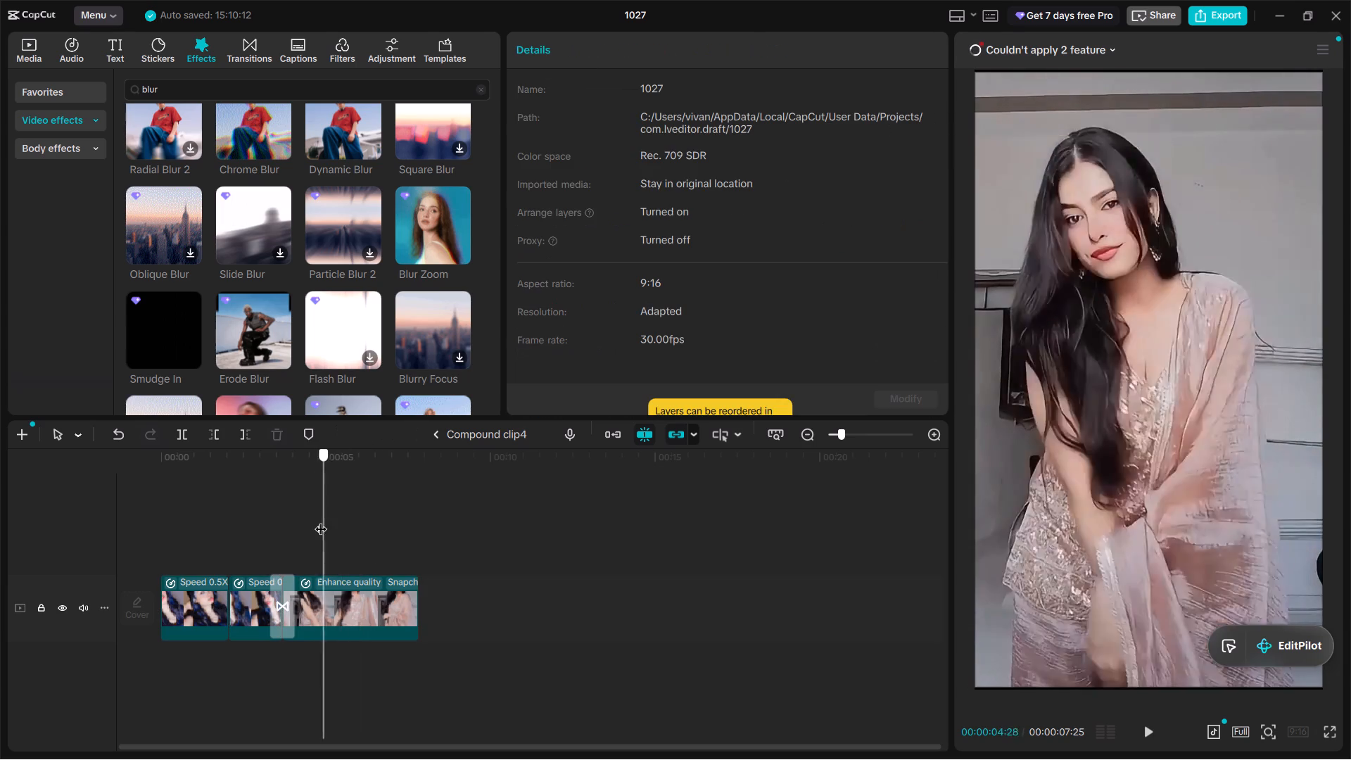
drag(321, 520, 221, 499)
click(220, 597)
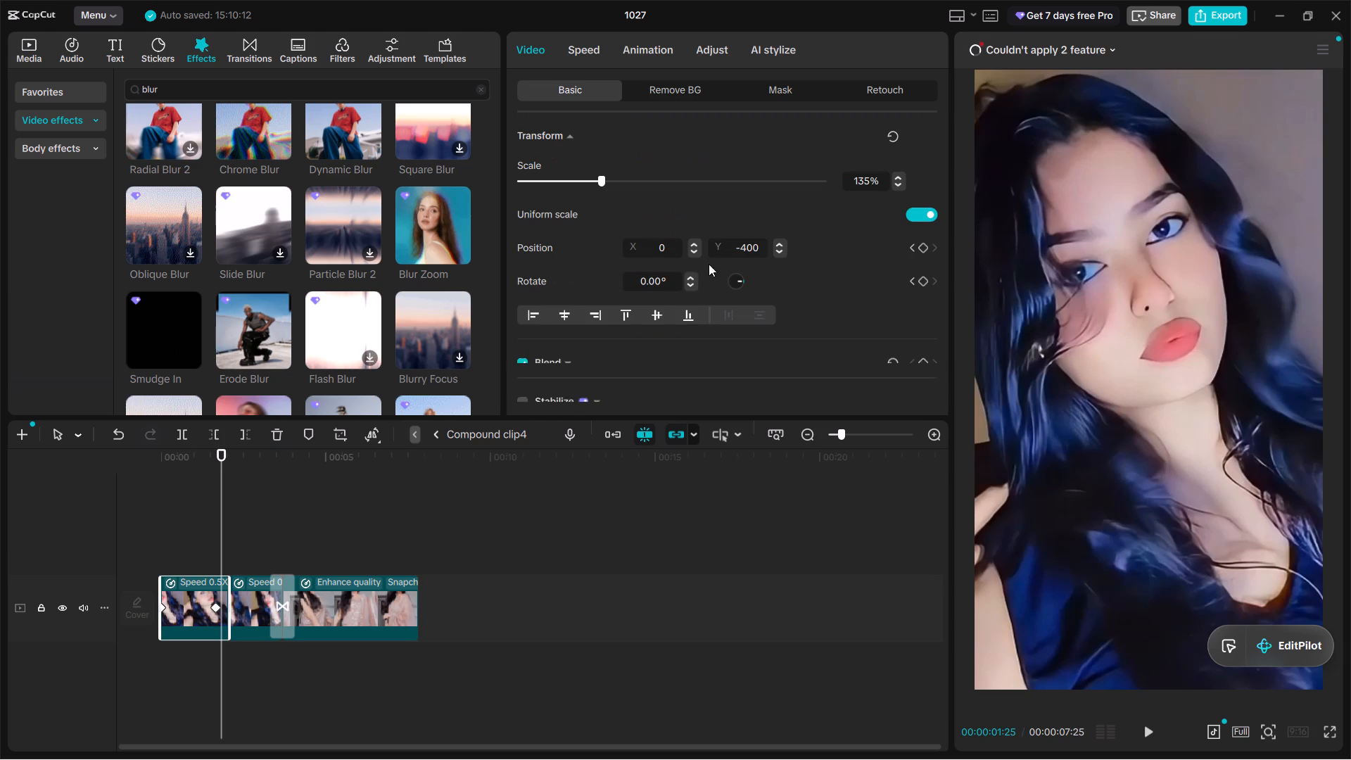
click(588, 44)
click(621, 94)
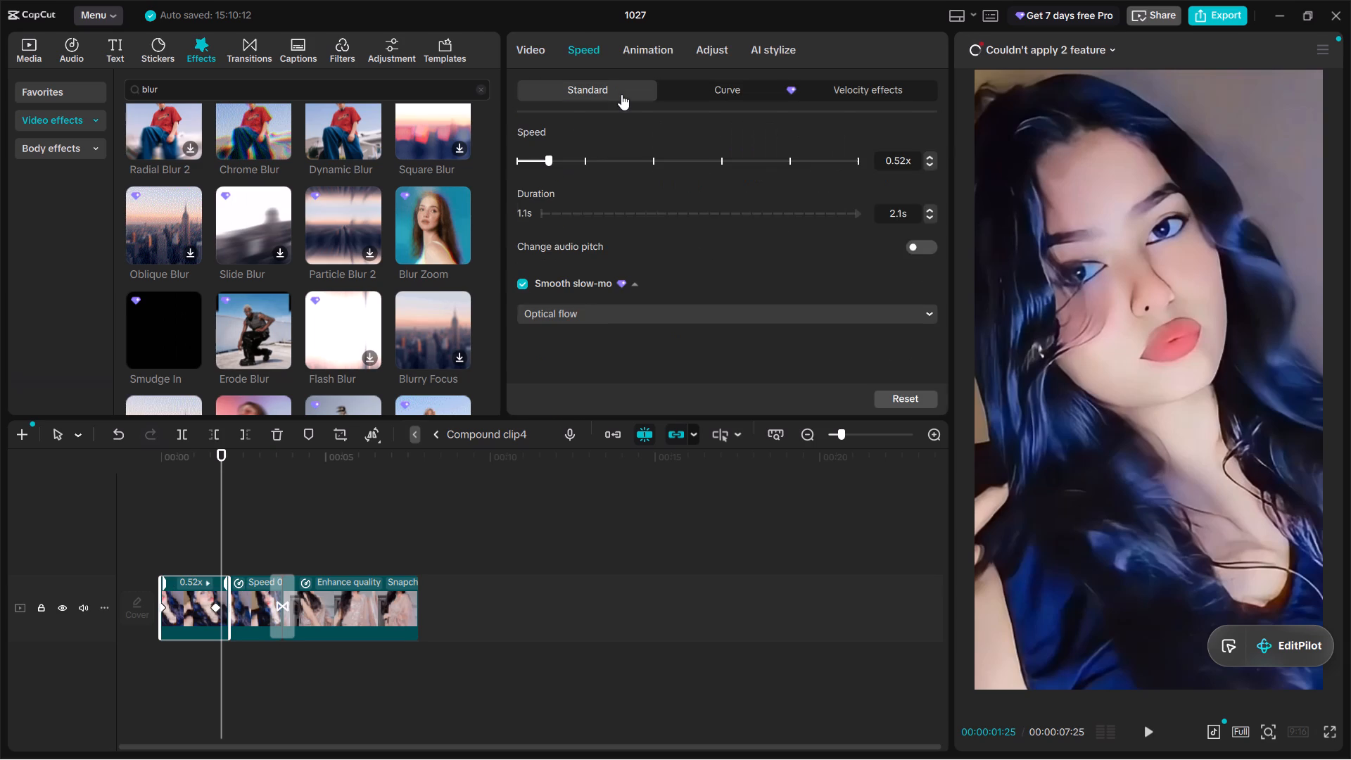
scroll(585, 258, down, 1)
click(239, 591)
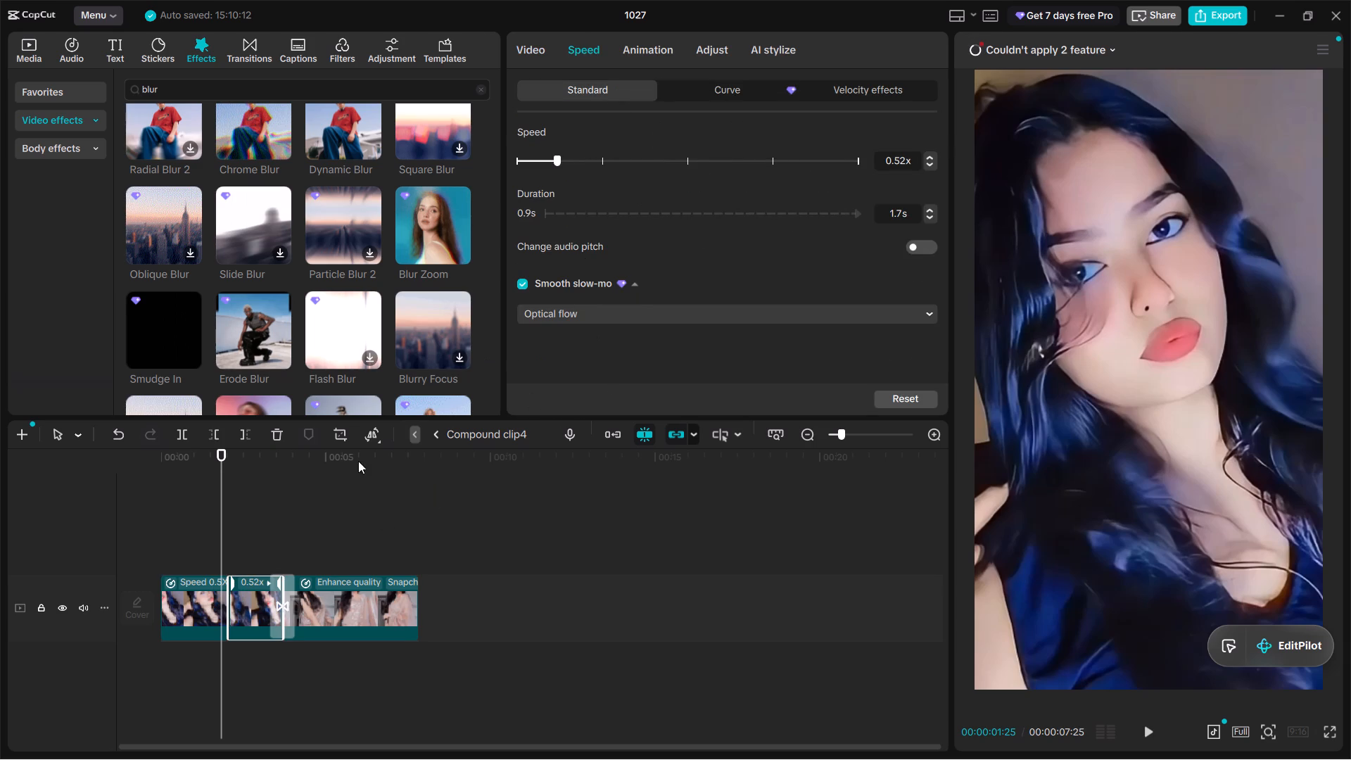
click(433, 438)
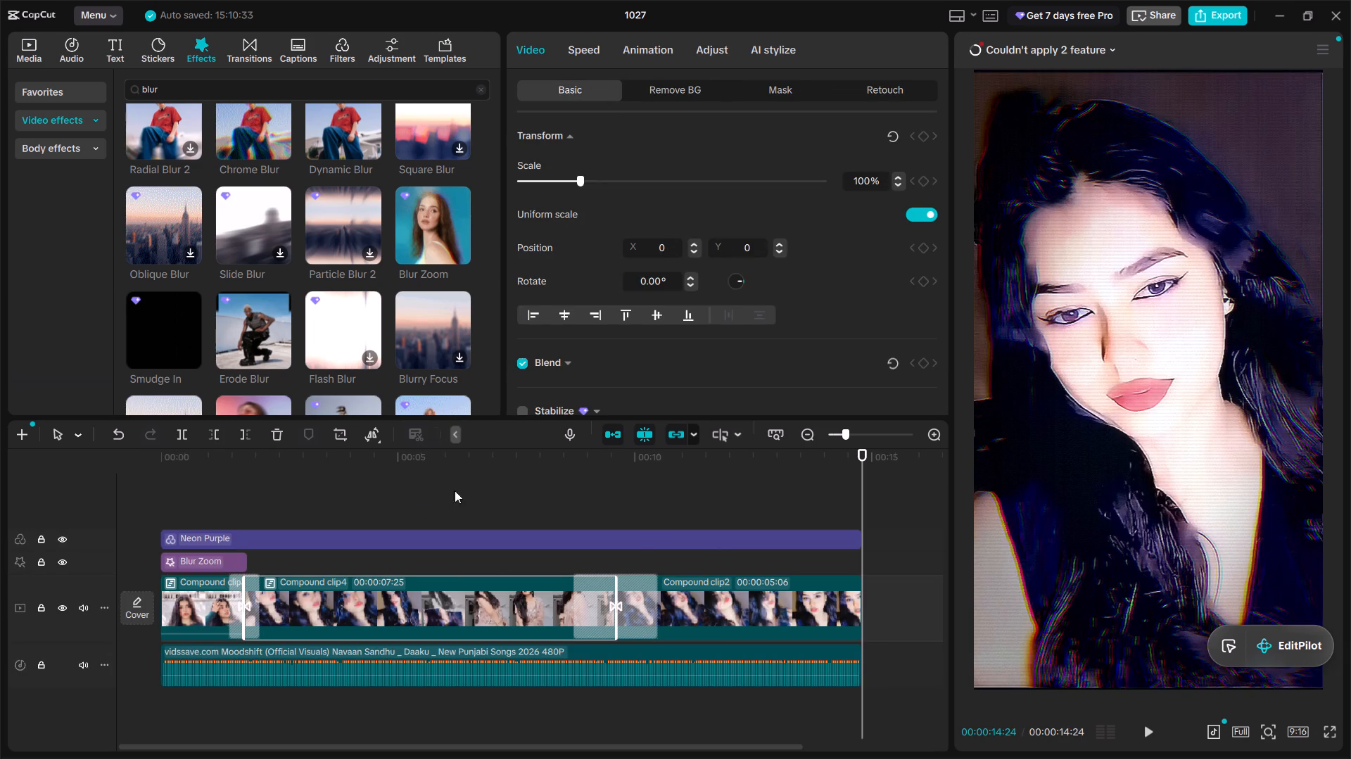
Open Compound clip2 and check its first clip's Enhance quality and Smooth slow-mo settings.
click(377, 482)
click(192, 481)
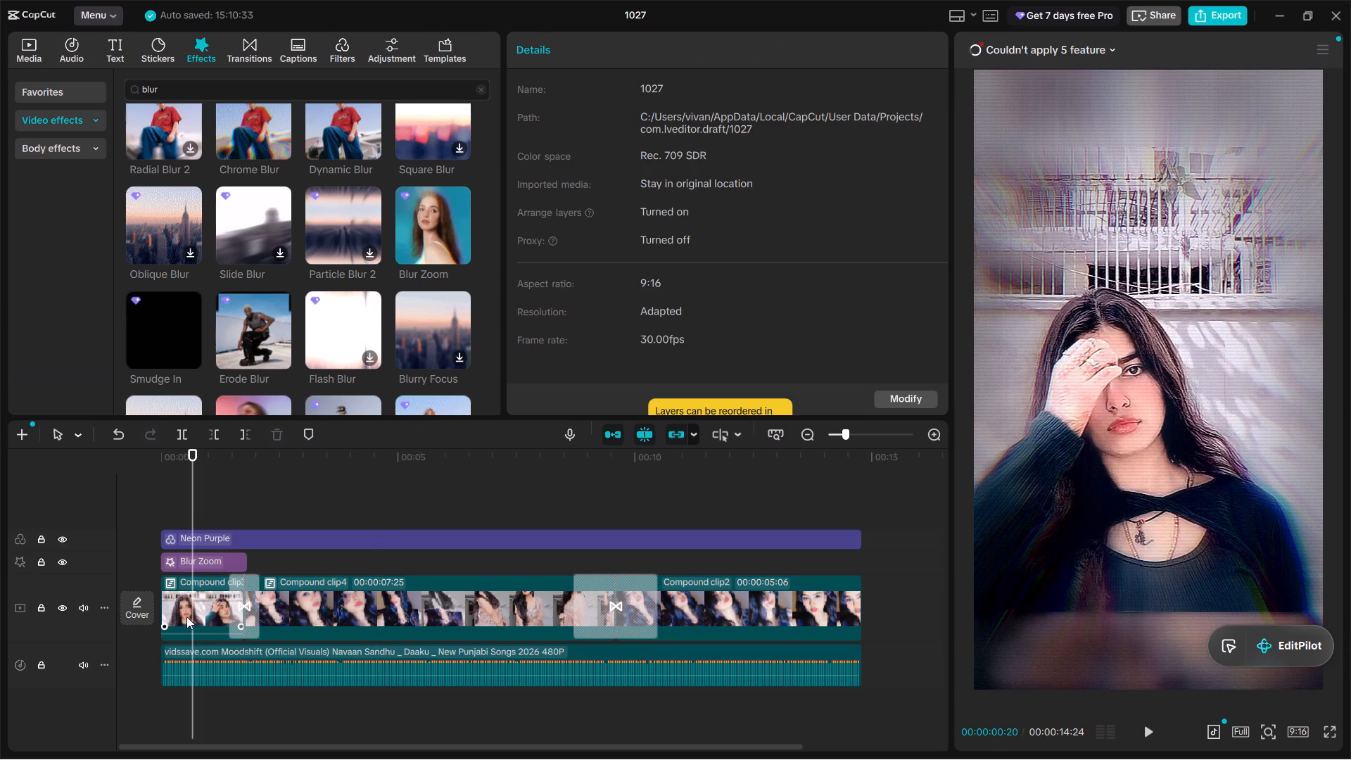
click(771, 511)
double_click(746, 603)
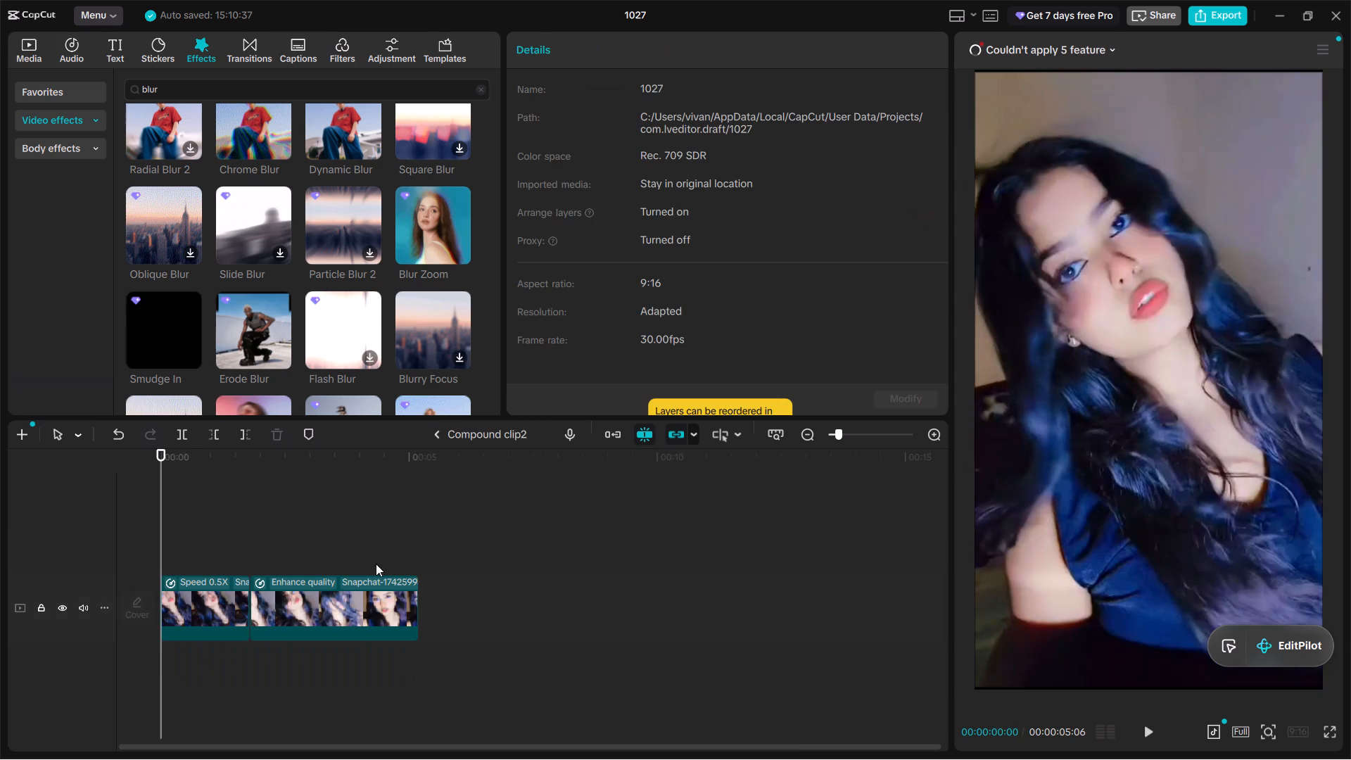
click(218, 603)
scroll(527, 325, down, 4)
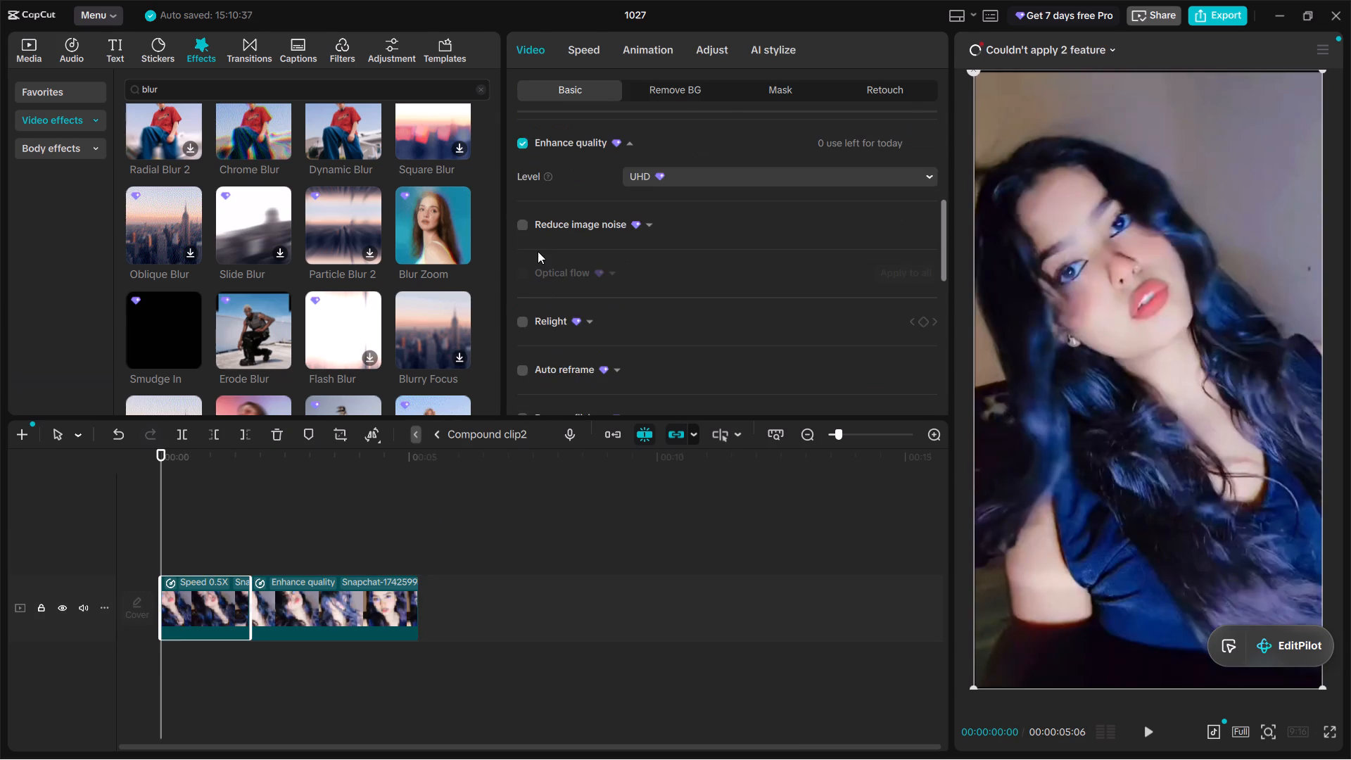
scroll(538, 251, up, 2)
click(588, 49)
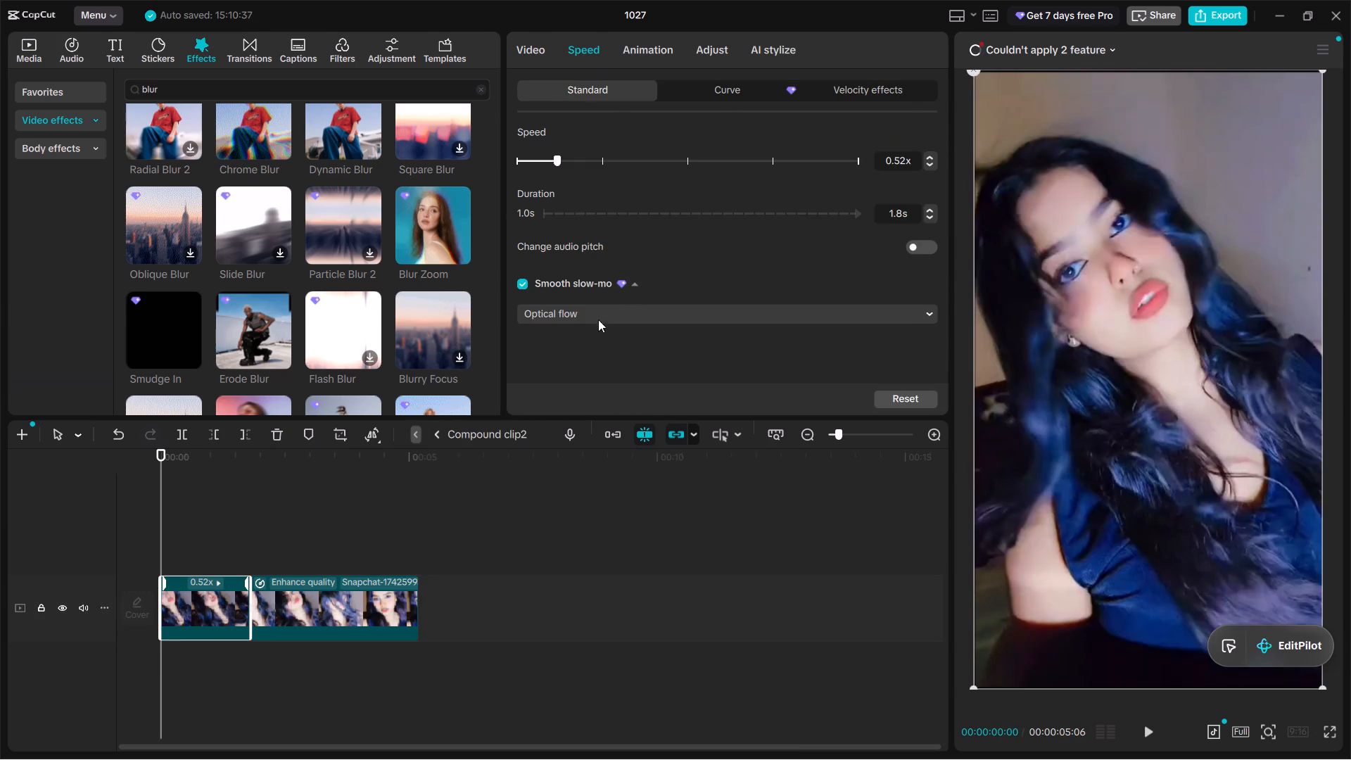
Check the speed curve and Smooth slow-mo settings of the second clip in Compound clip2.
click(305, 610)
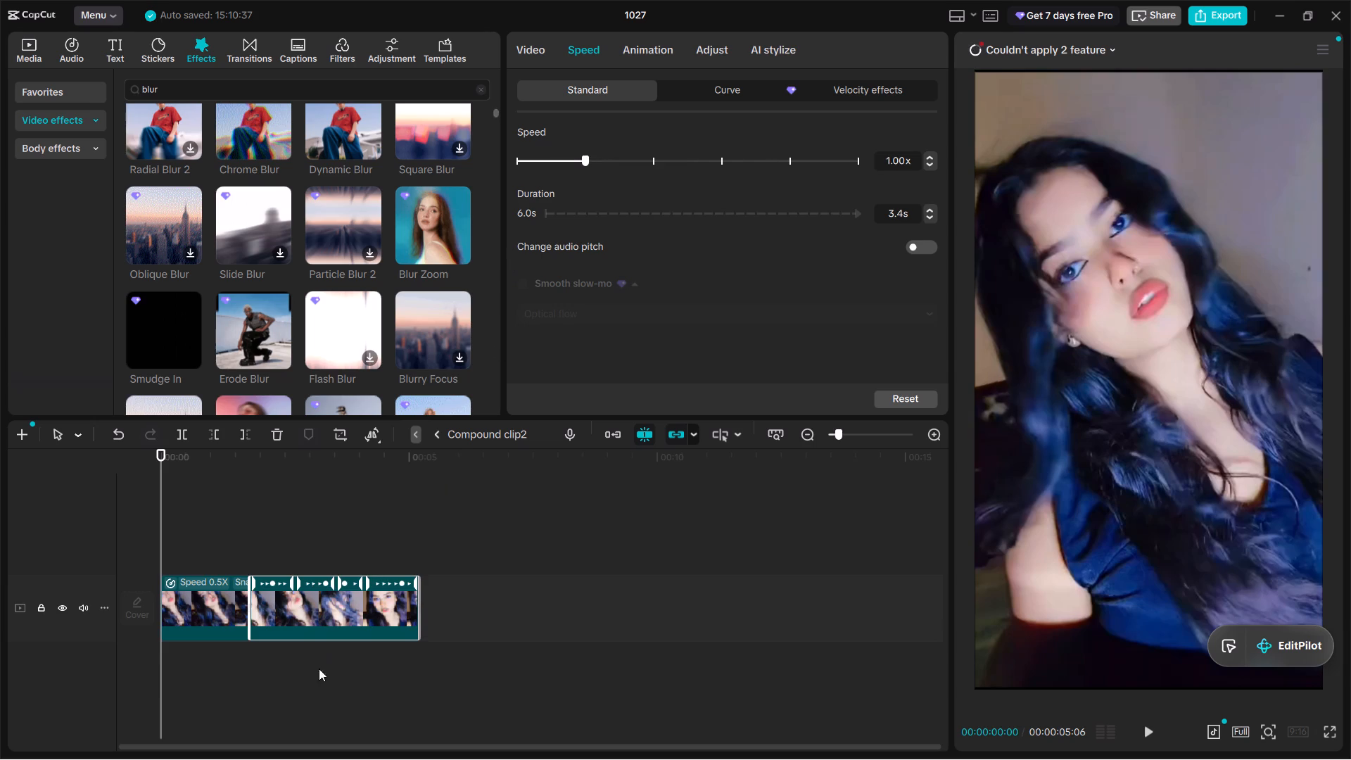
click(286, 576)
click(293, 545)
click(315, 623)
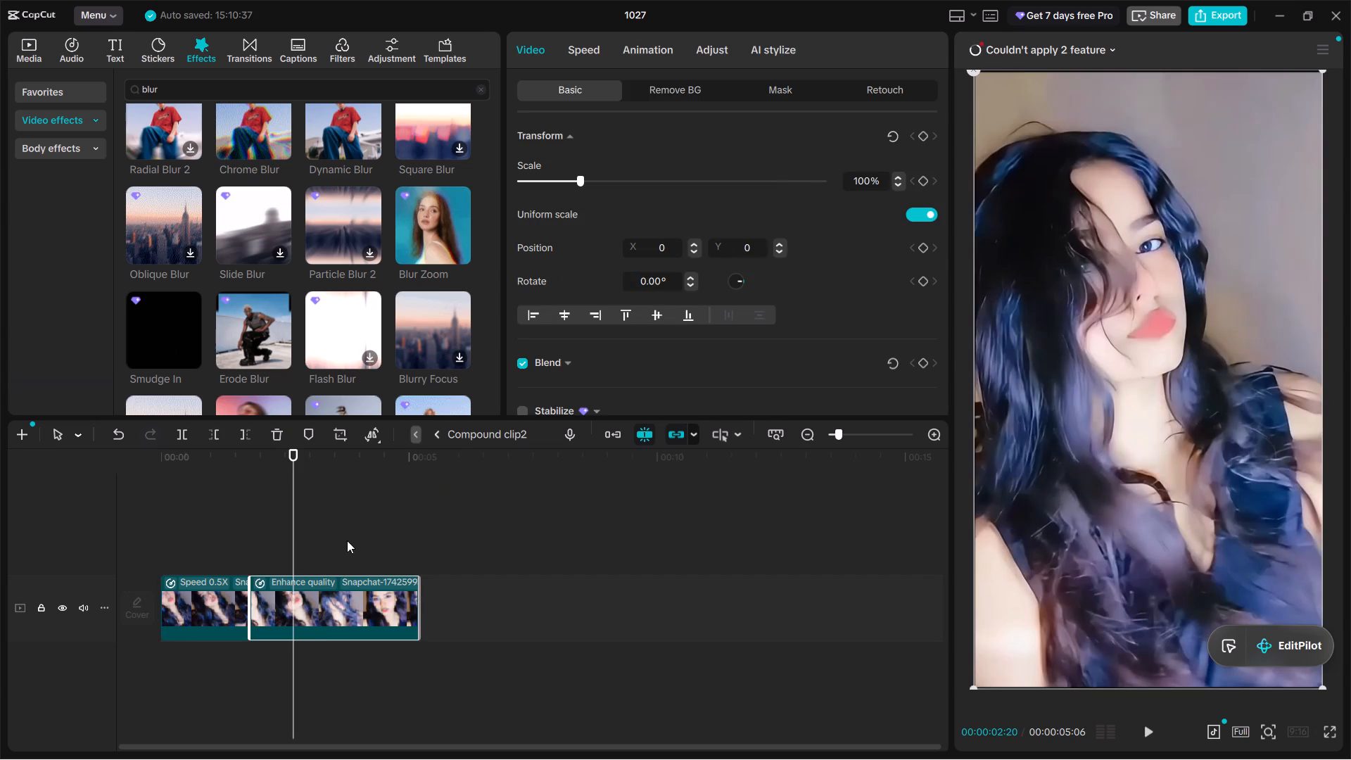
click(587, 50)
click(691, 89)
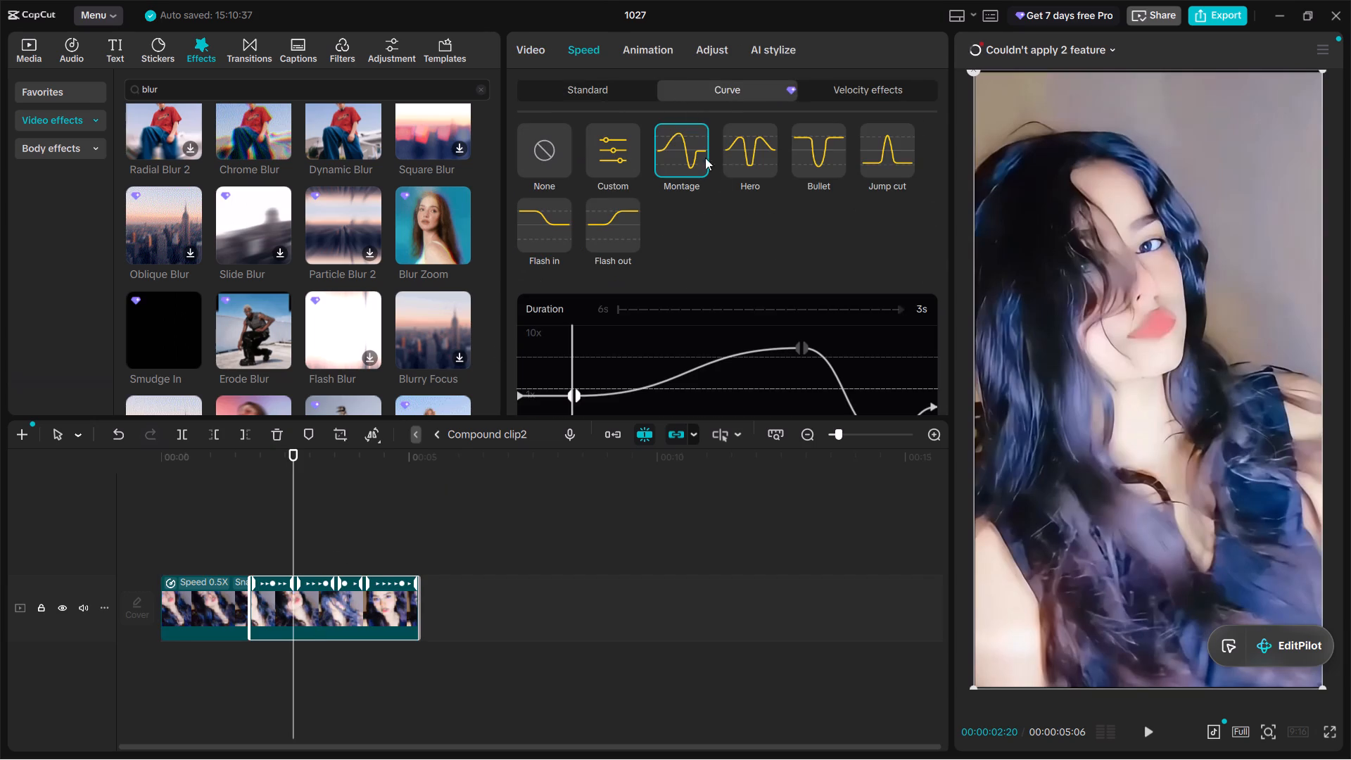
scroll(590, 338, down, 5)
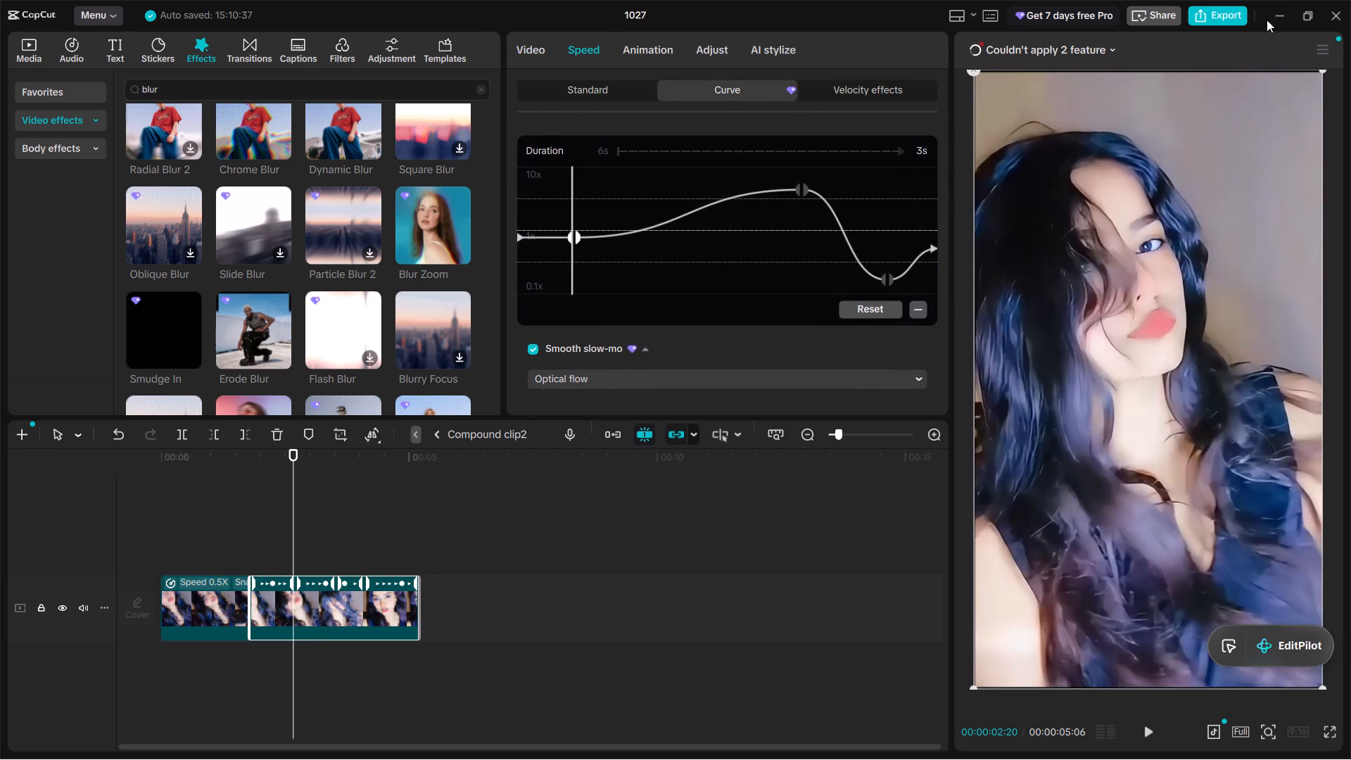